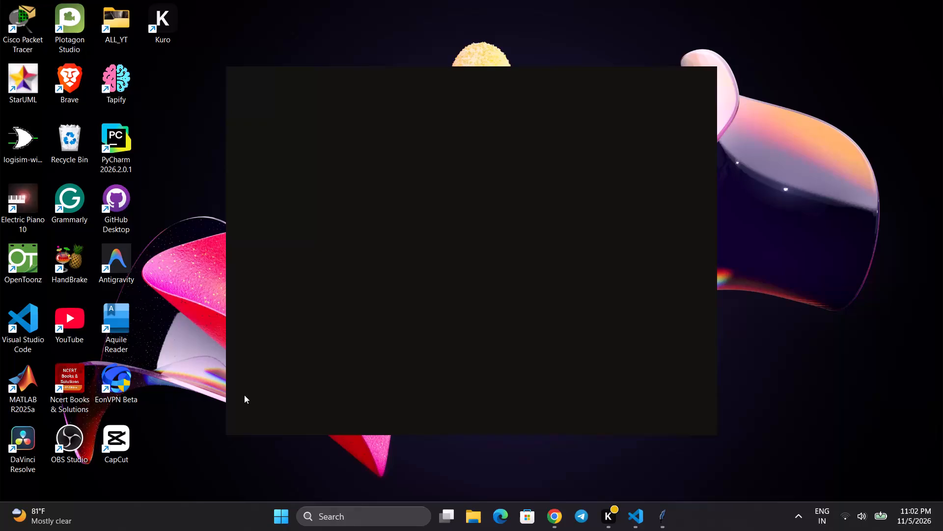
Launch DaVinci Resolve from the desktop.
left_click(26, 437)
left_click(26, 437)
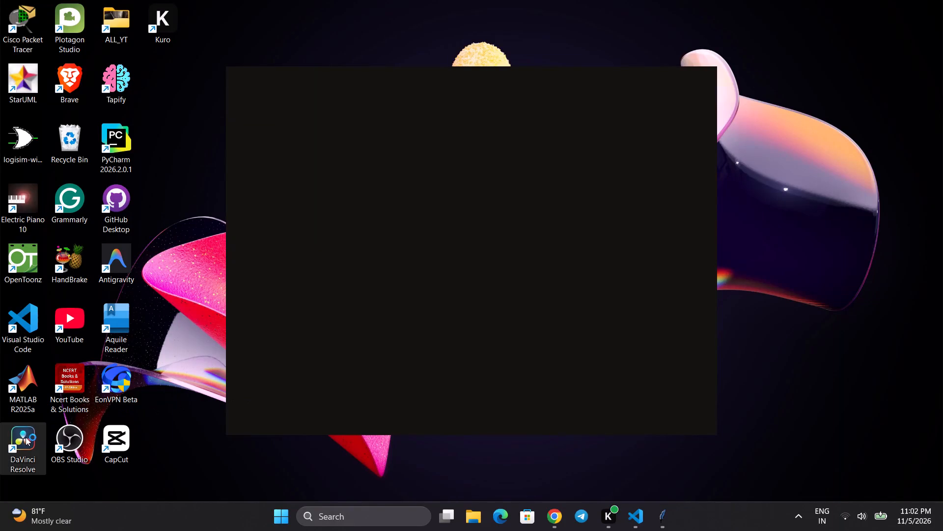
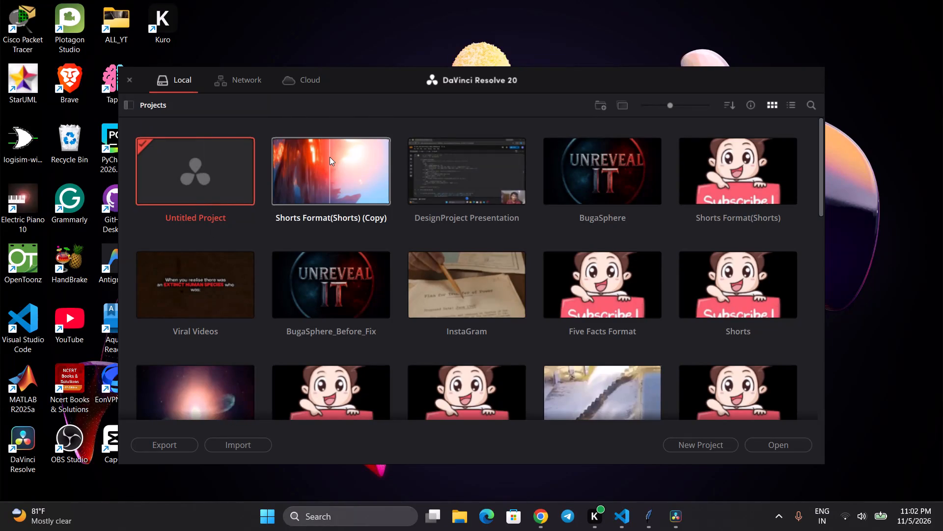
Open the local project named Shorts Format(Shorts) (Copy).
double_click(330, 157)
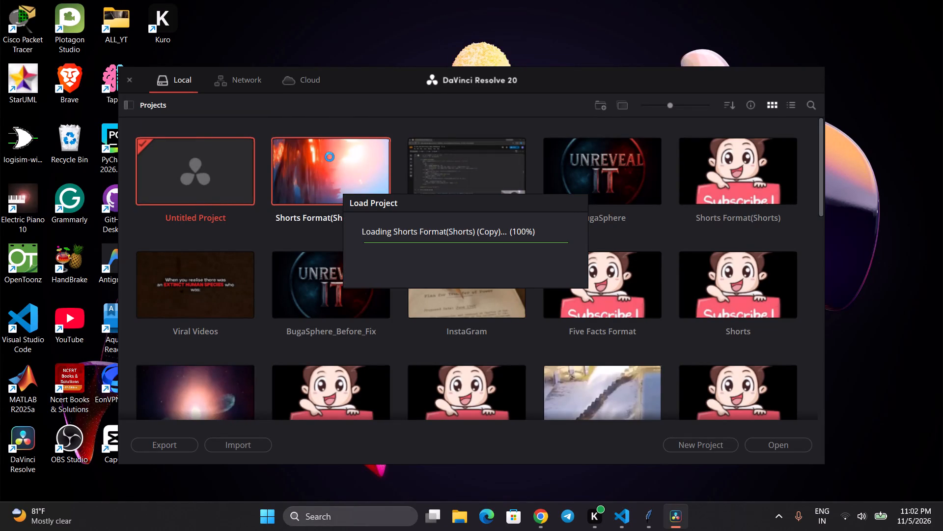
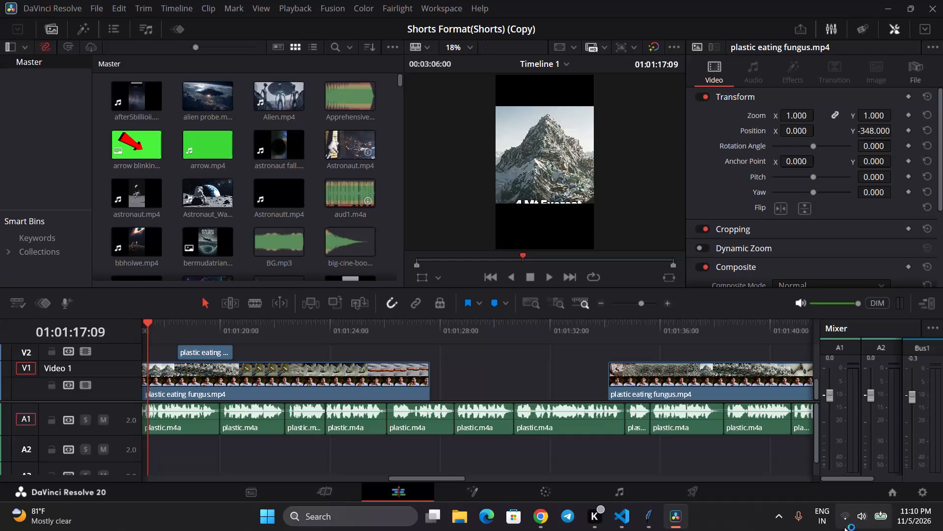
Turn on Bluetooth in the Windows quick settings and return to the DaVinci Resolve timeline.
left_click(807, 278)
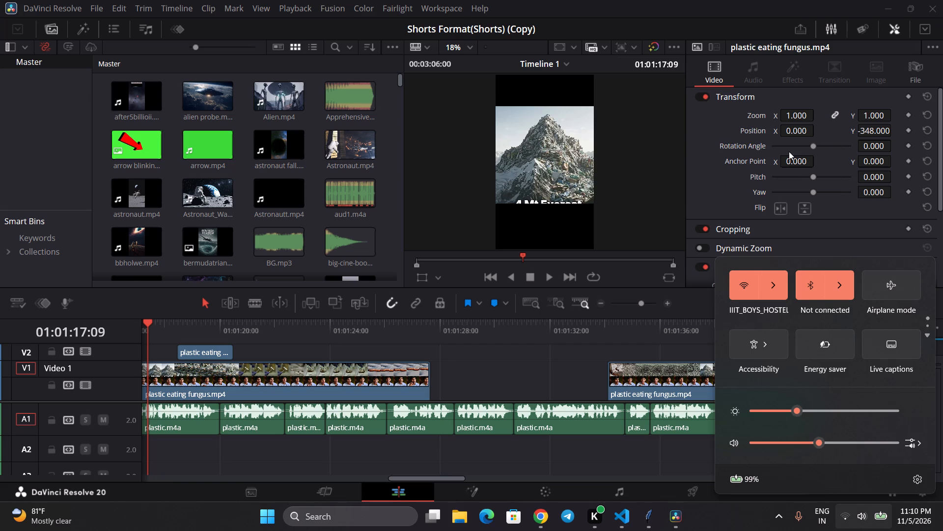
left_click(557, 360)
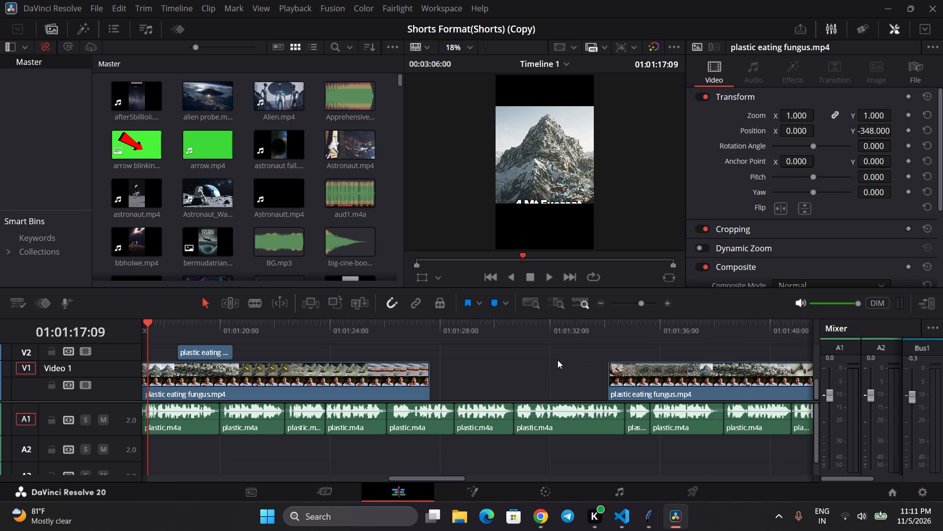
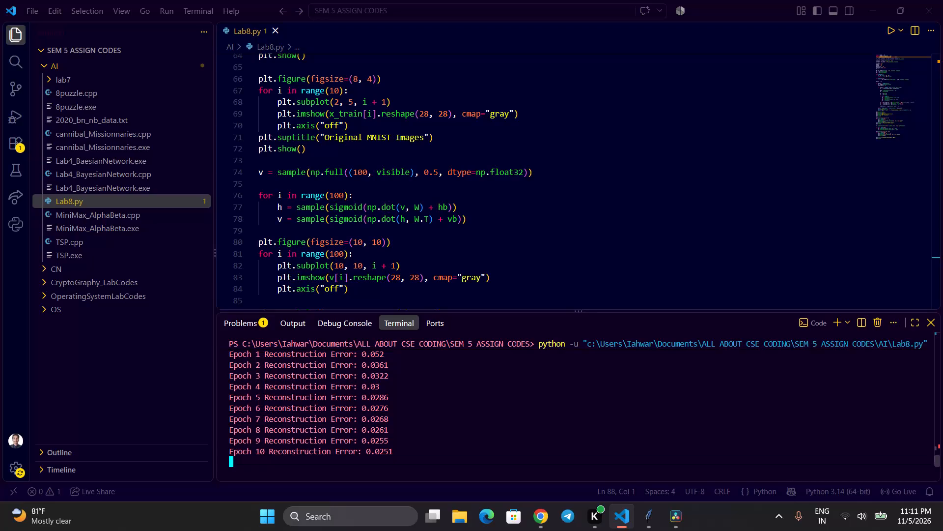
Kill the terminal session that is running Lab8.py.
left_click(296, 464)
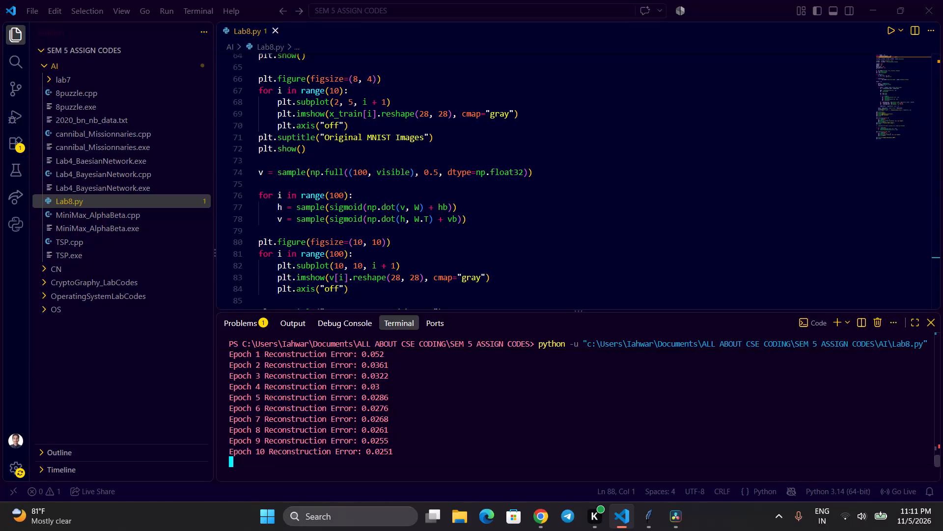
left_click(297, 464)
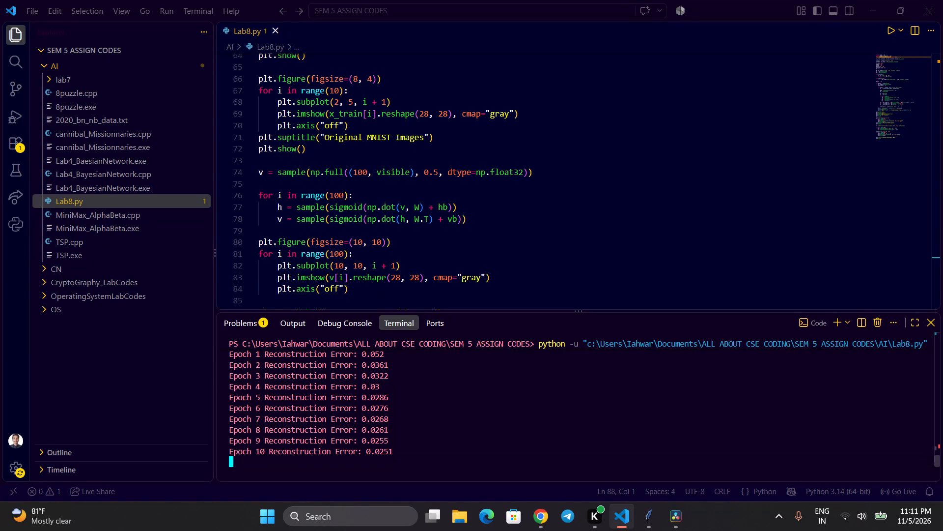
left_click(877, 325)
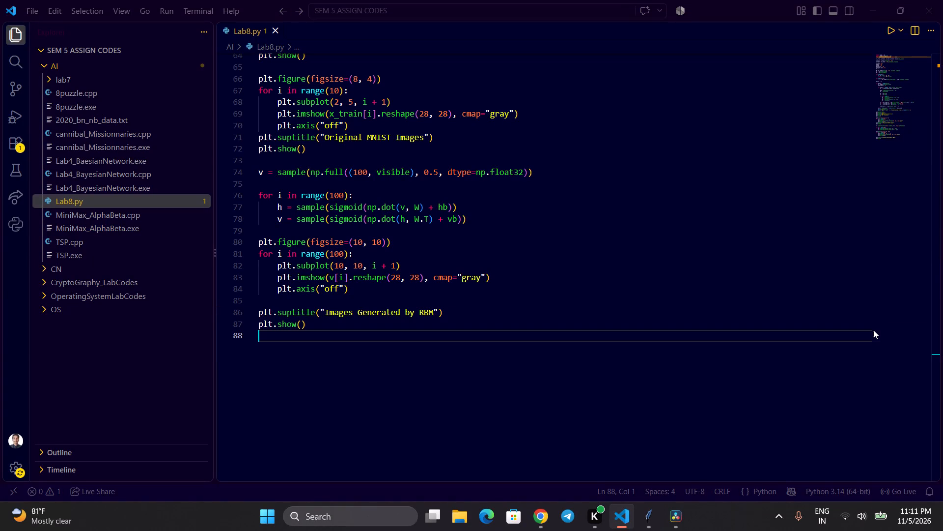
Check the quick-fix options for the tensorflow.keras.datasets import on line 4 of Lab8.py and try the Fix action.
scroll(678, 338, "up", 6)
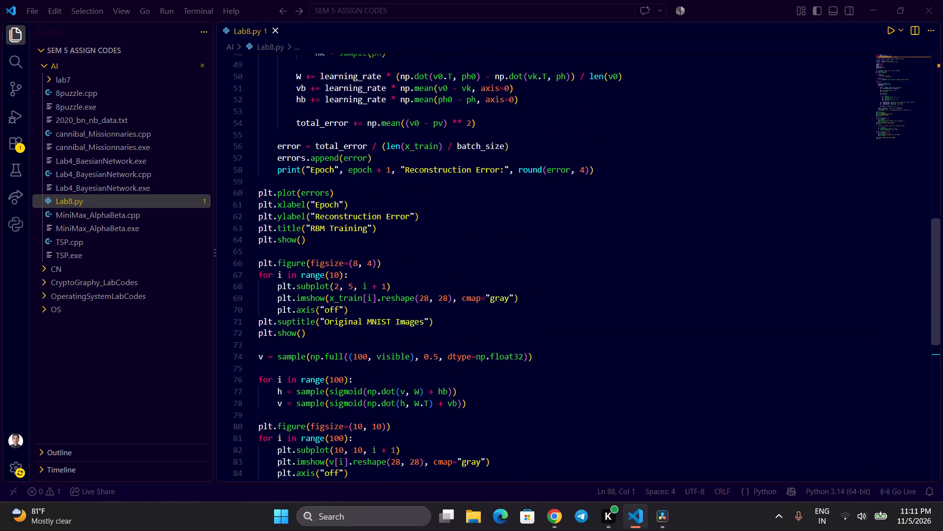
scroll(678, 338, "up", 18)
scroll(678, 338, "up", 7)
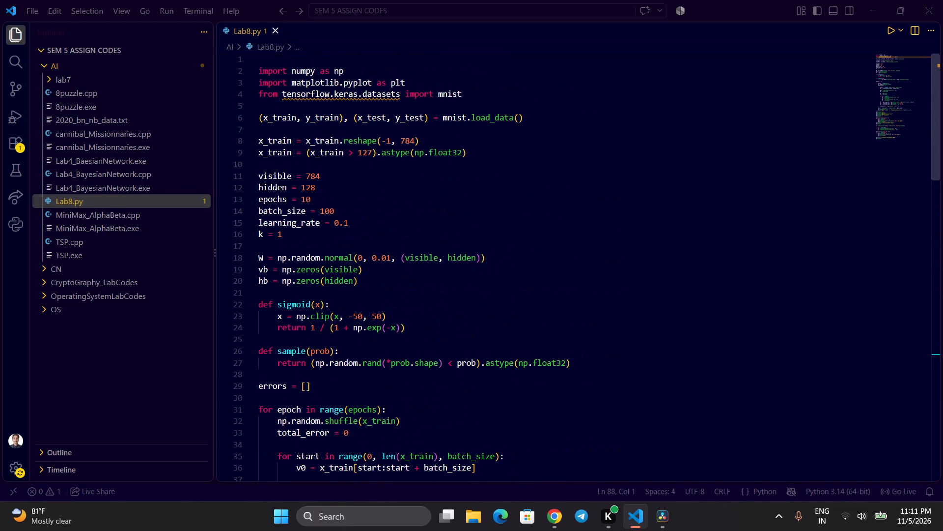
left_click(328, 100)
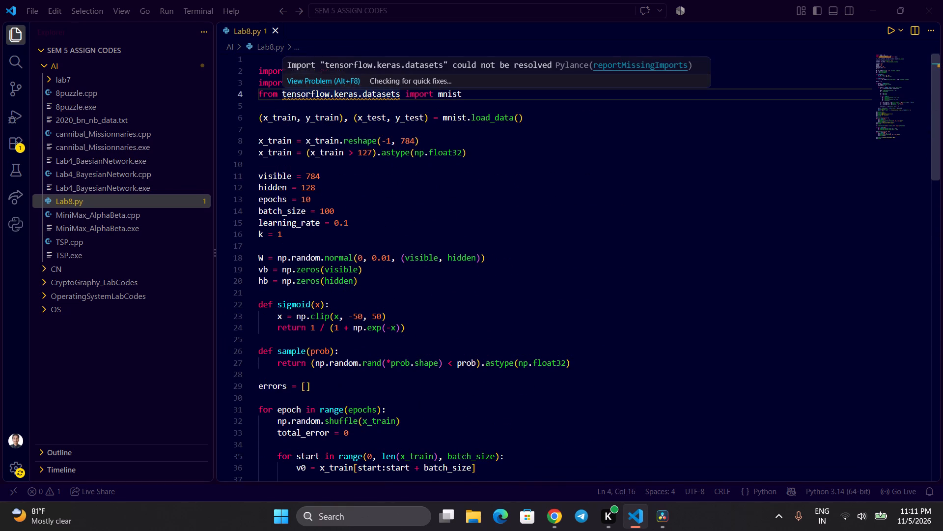
left_click(326, 91)
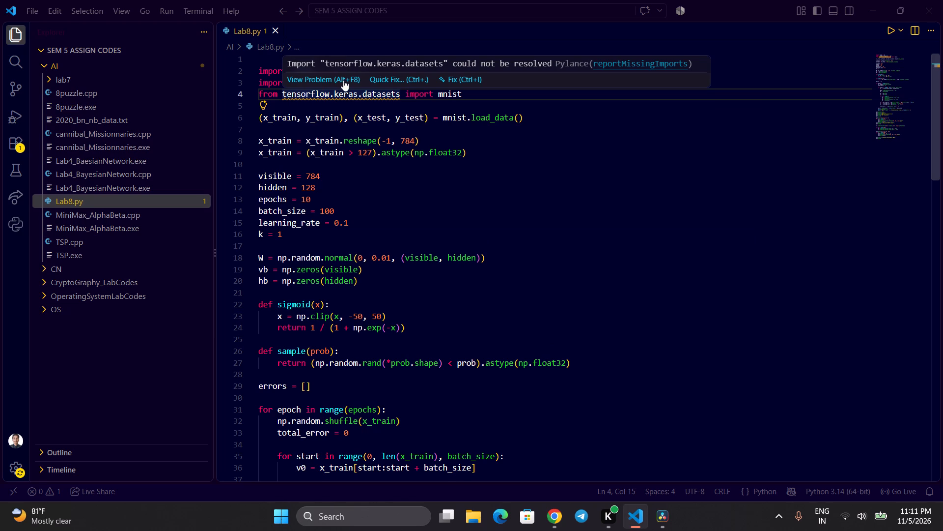
left_click(396, 77)
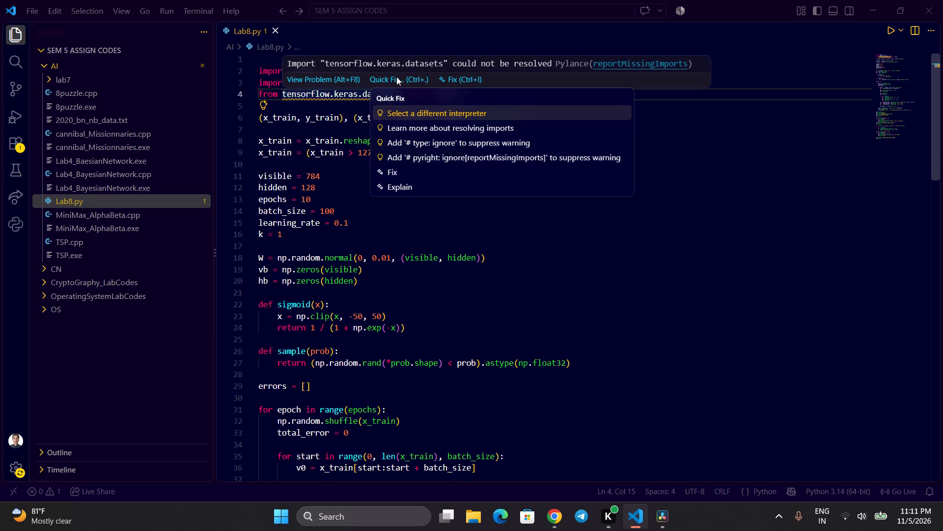
left_click(460, 76)
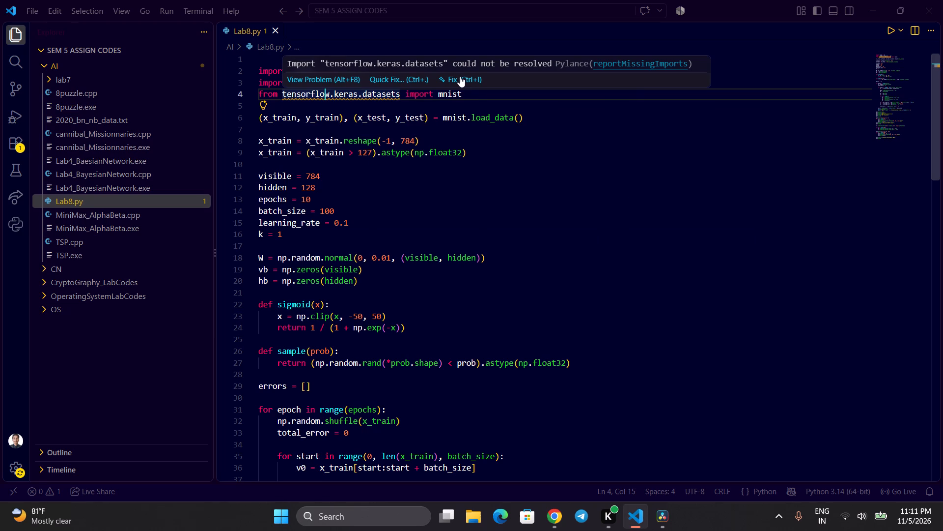
left_click(460, 76)
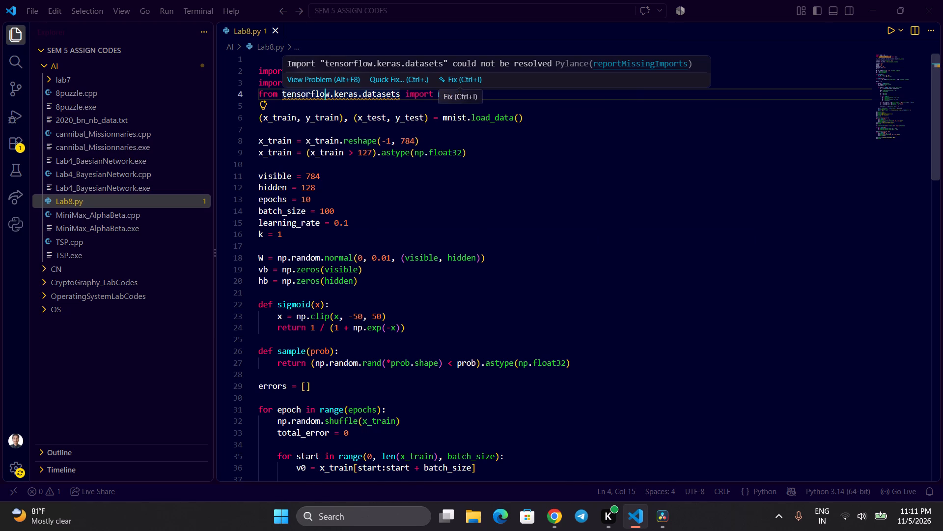
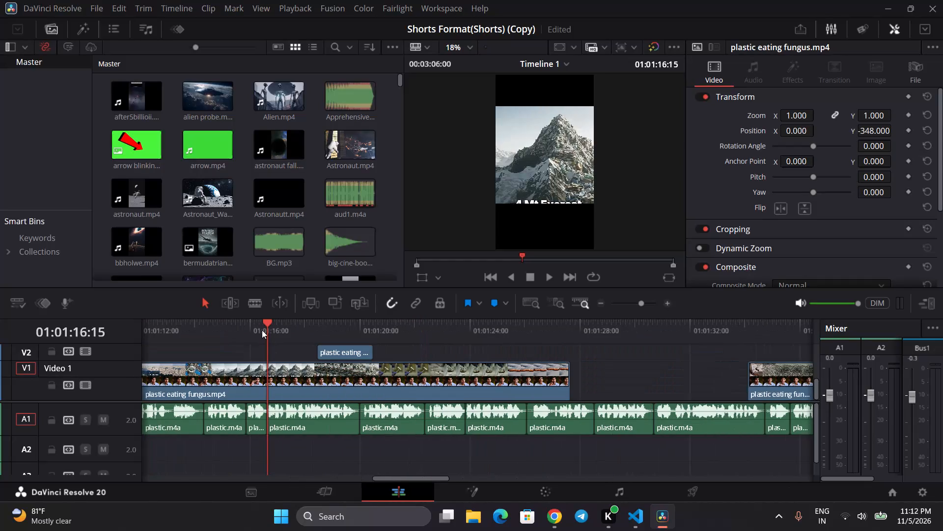
Play a short stretch of Timeline 1 from 01:01:16:15 and stop playback.
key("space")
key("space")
Connect the boAt Rockerz 510 Bluetooth headphones in Windows and return to the editing timeline.
left_click(867, 523)
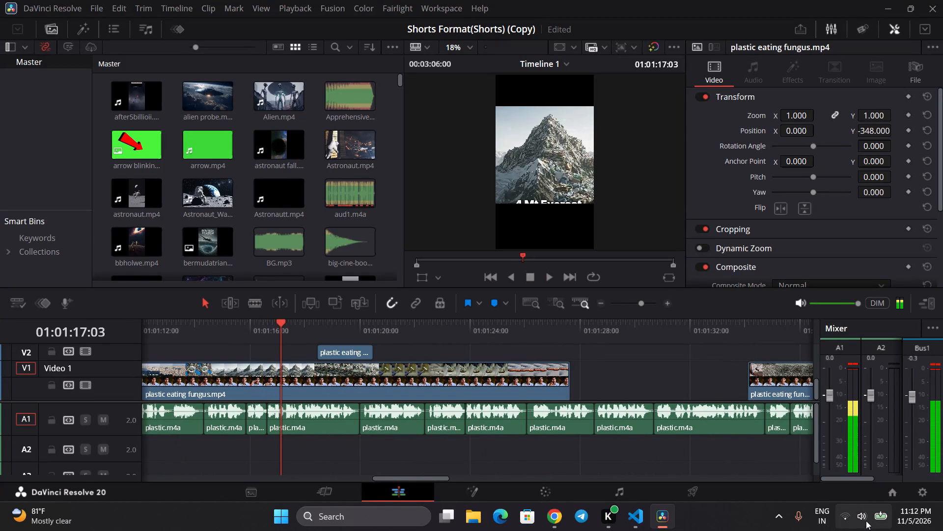
left_click(843, 293)
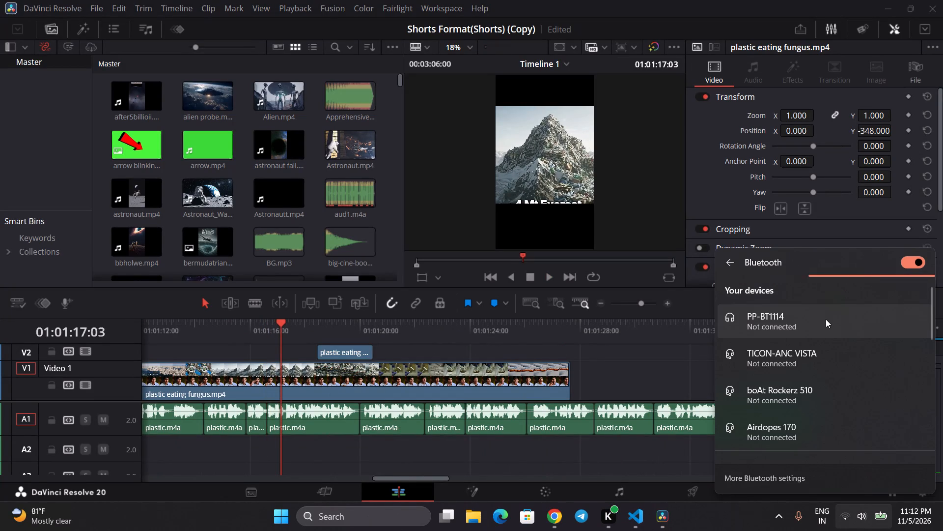
left_click(795, 406)
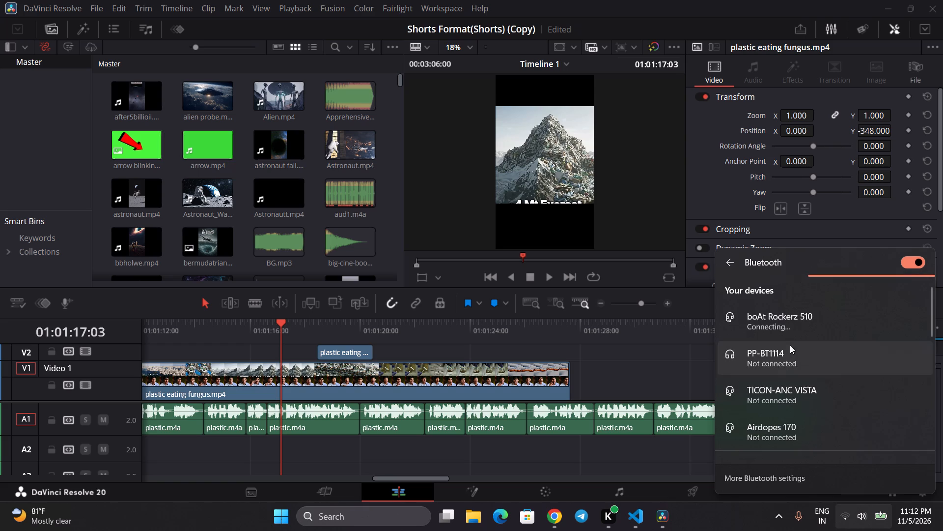
double_click(783, 329)
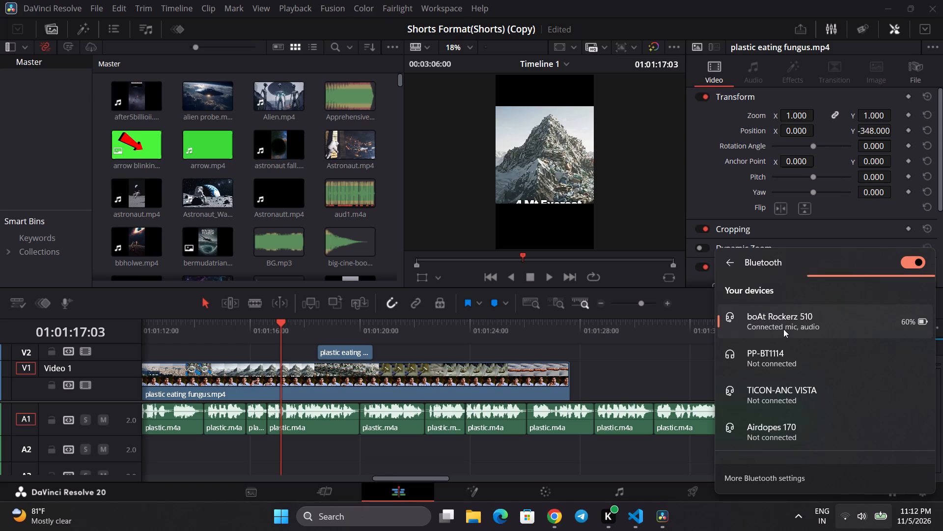
left_click(620, 364)
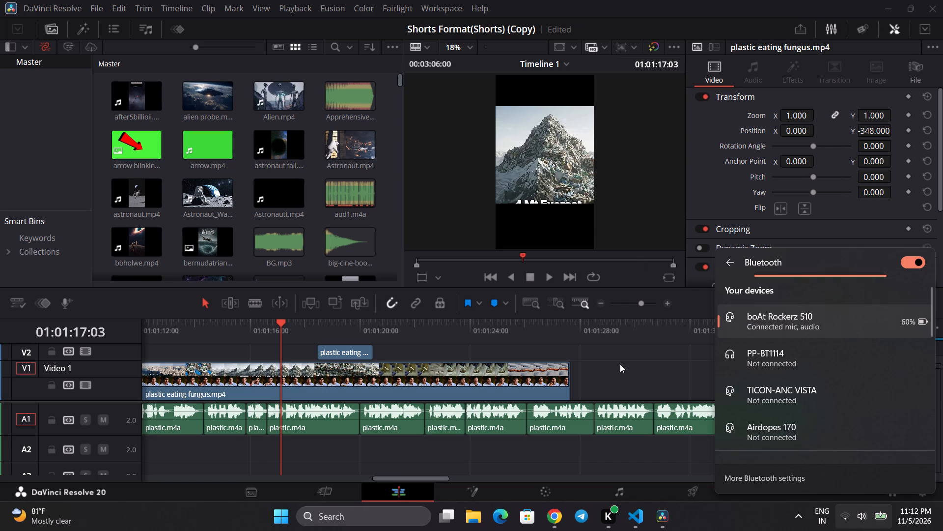
Place the playhead at 01:00:54:17, at the start of the plastic eating fungus.mp4 section after the gap.
scroll(620, 364, "right", 3)
scroll(537, 361, "right", 1)
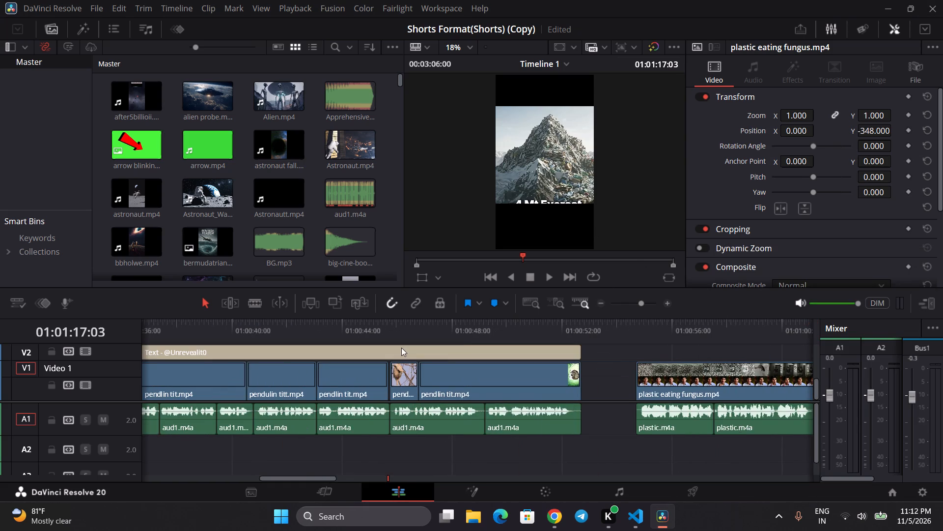
scroll(455, 347, "right", 1)
left_click(522, 330)
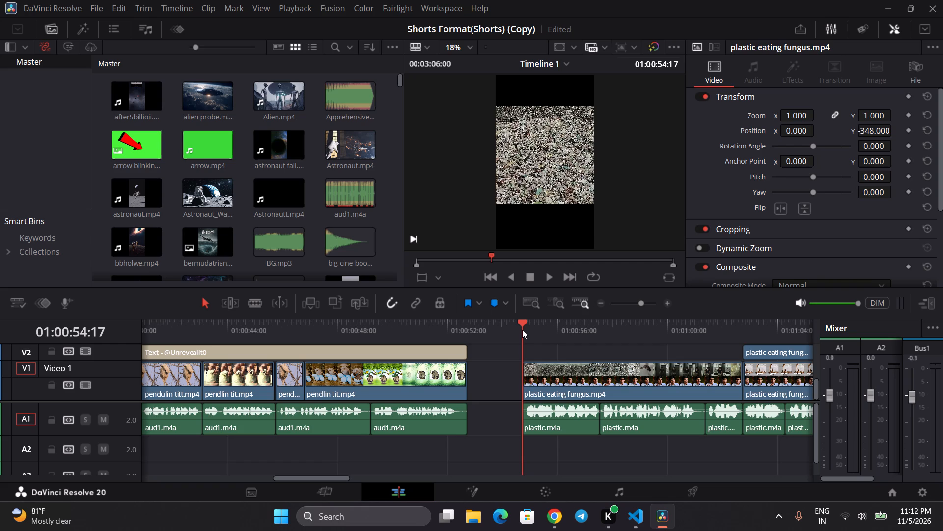
Play Timeline 1 from 01:00:54:17 in short stretches to review the first plastic eating fungus.mp4 clip on V1 with its narration.
key("space")
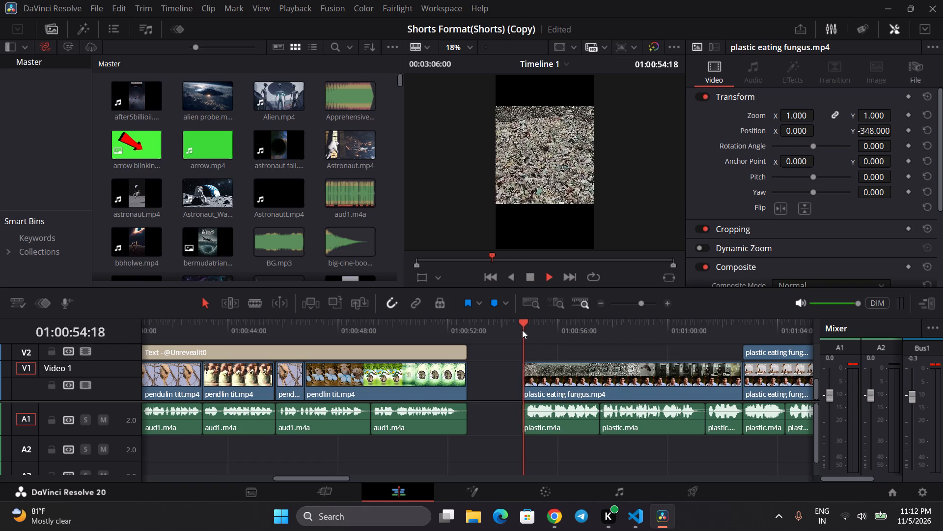
key("space")
scroll(522, 330, "left", 1)
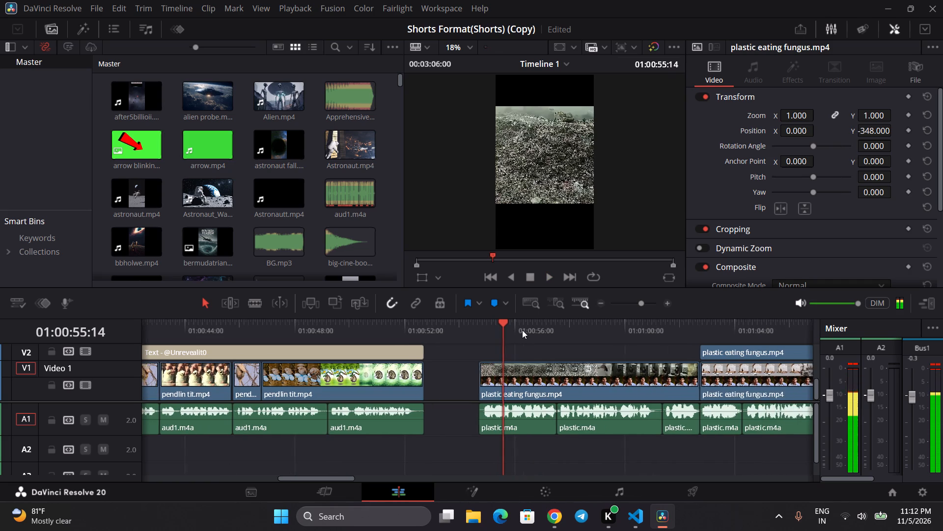
scroll(522, 330, "left", 1)
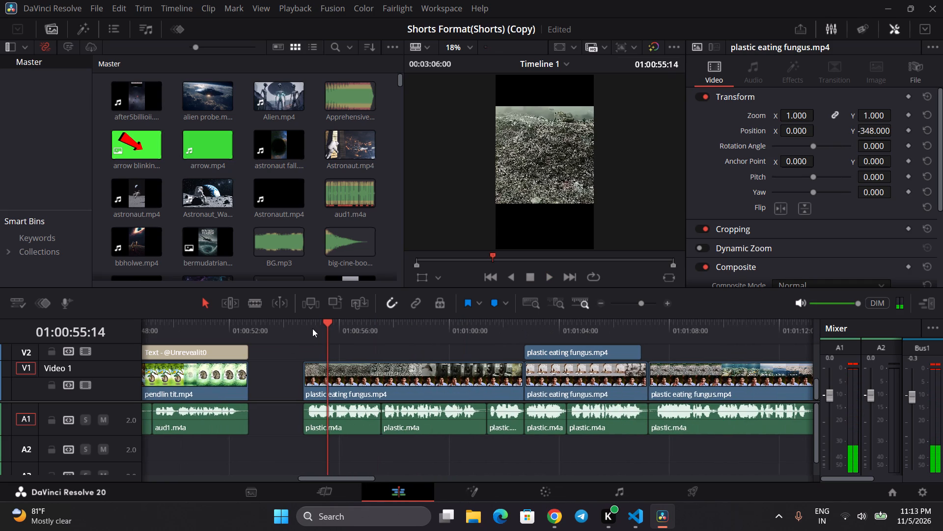
left_click(301, 331)
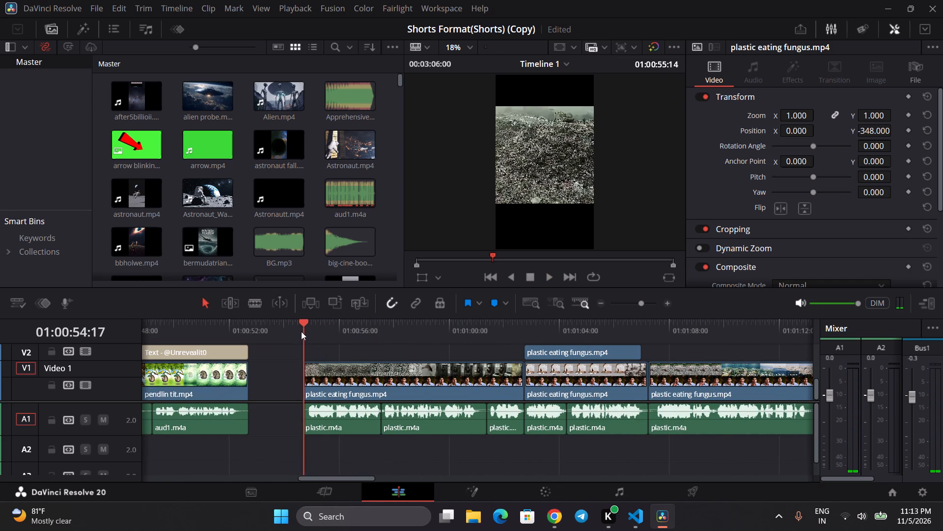
key("space")
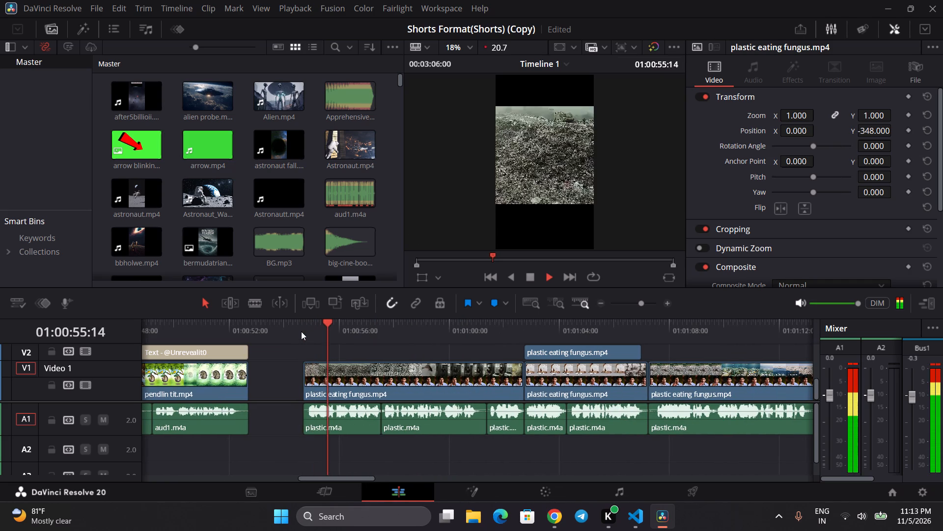
key("space")
key("space")
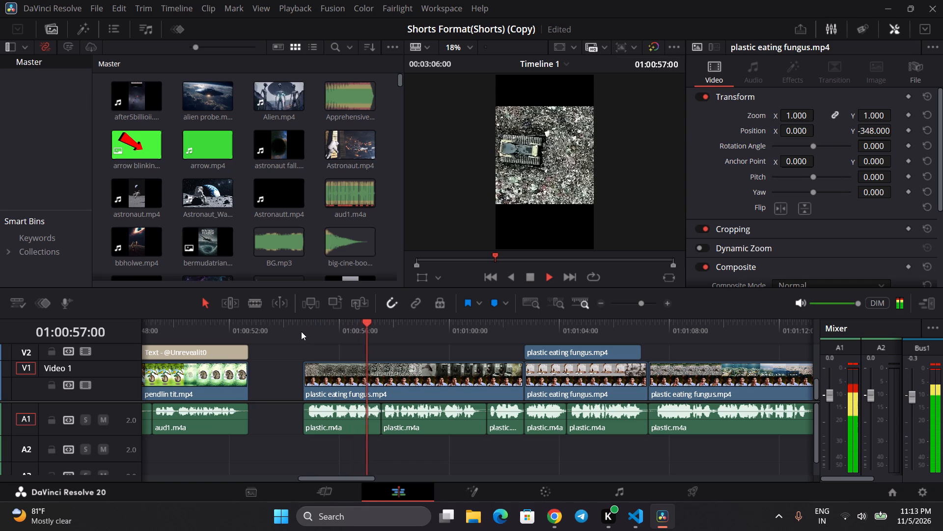
key("space")
key("space")
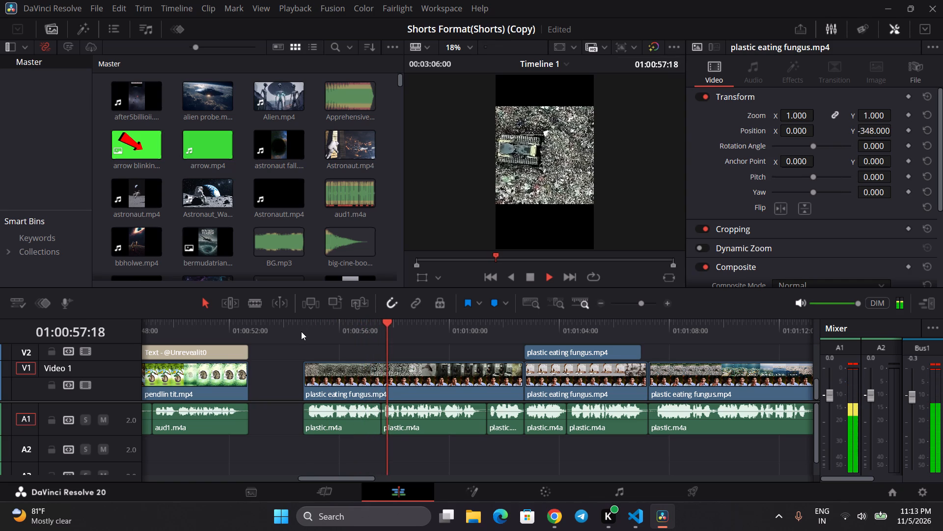
key("space")
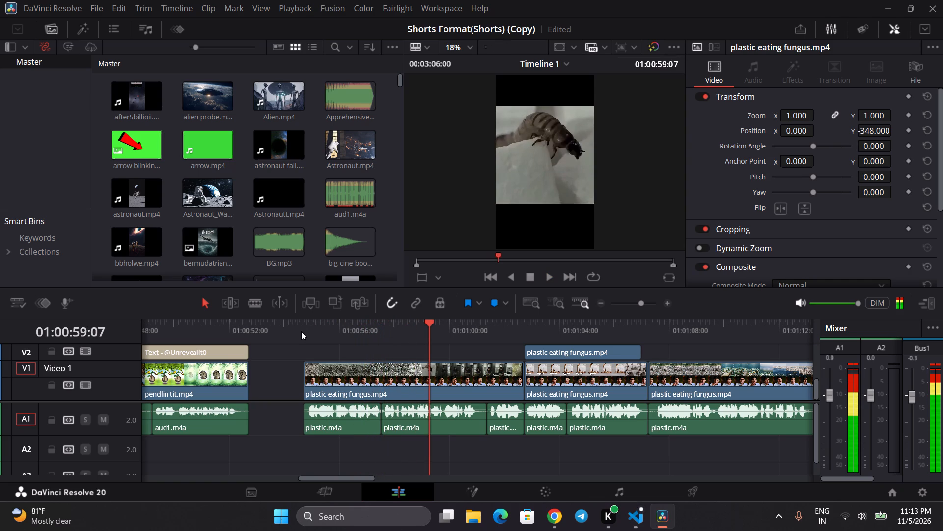
key("space")
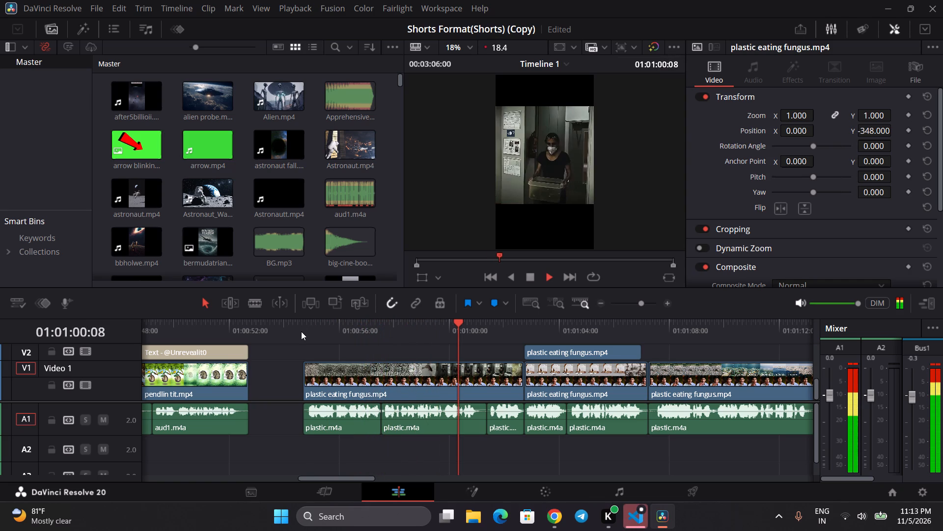
key("space")
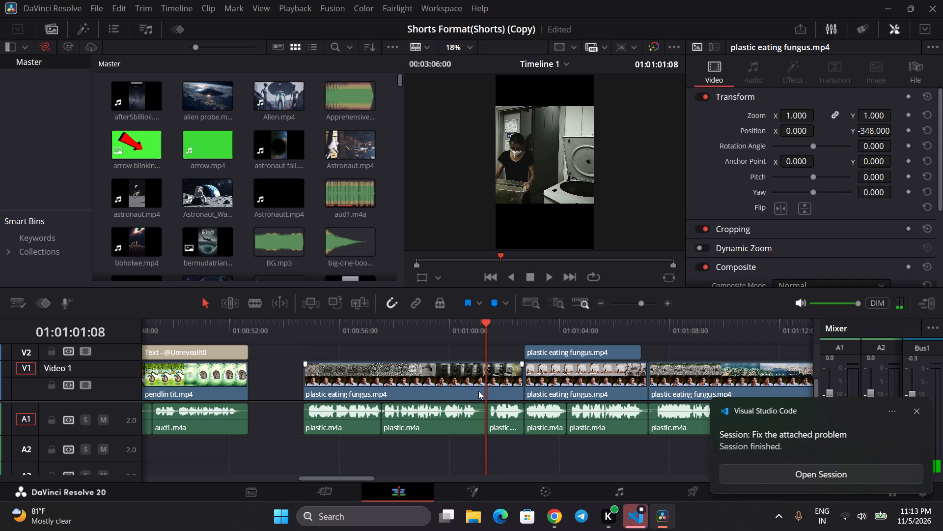
Switch to Visual Studio Code and keep the suggested Lab8.py edit that imports mnist from keras.datasets on line 4.
left_click(641, 527)
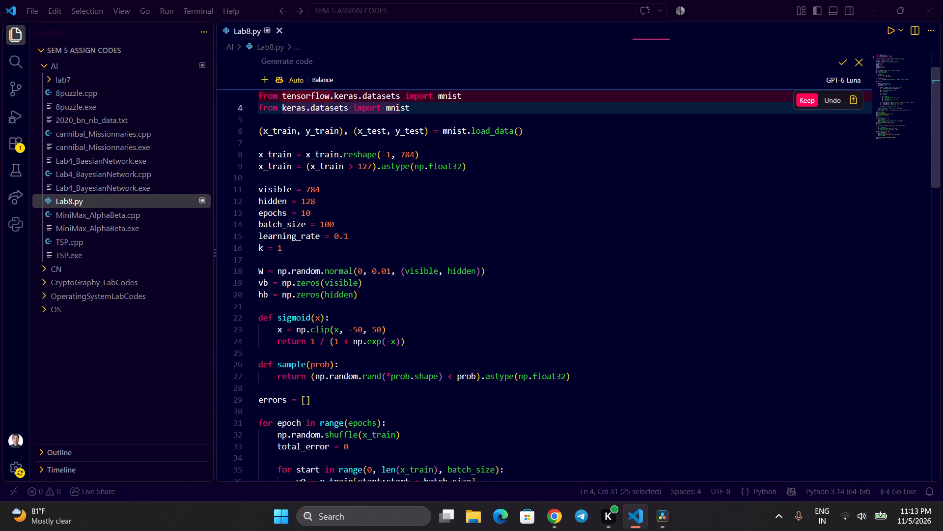
left_click(809, 98)
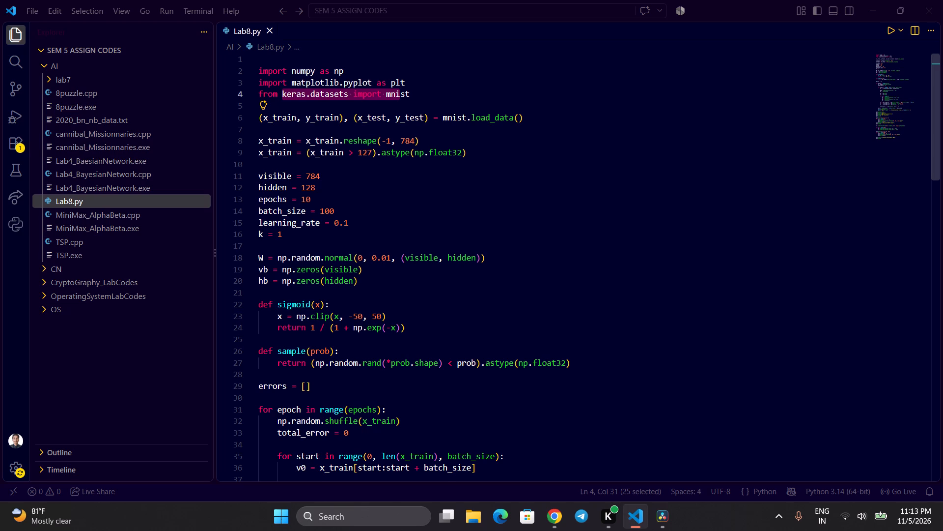
scroll(677, 121, "up", 1)
left_click(619, 111)
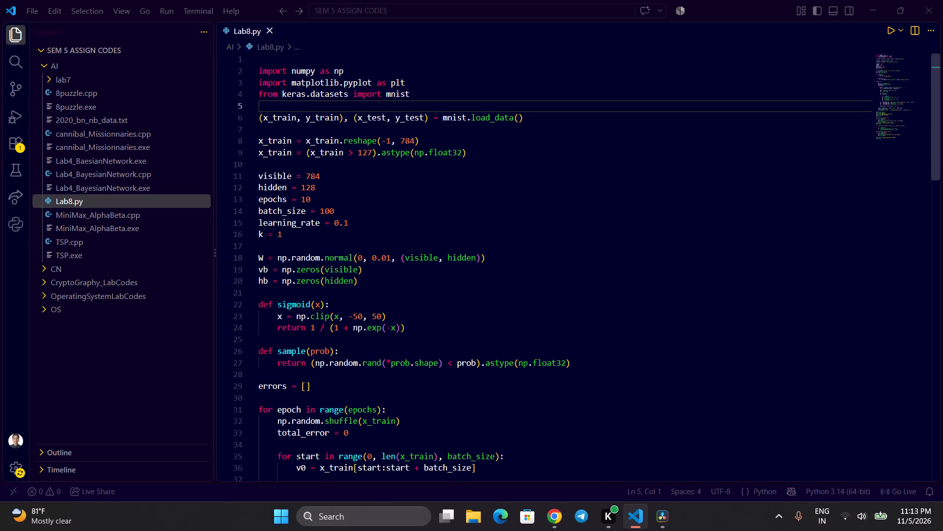
Run Lab8.py and return to DaVinci Resolve.
left_click(888, 33)
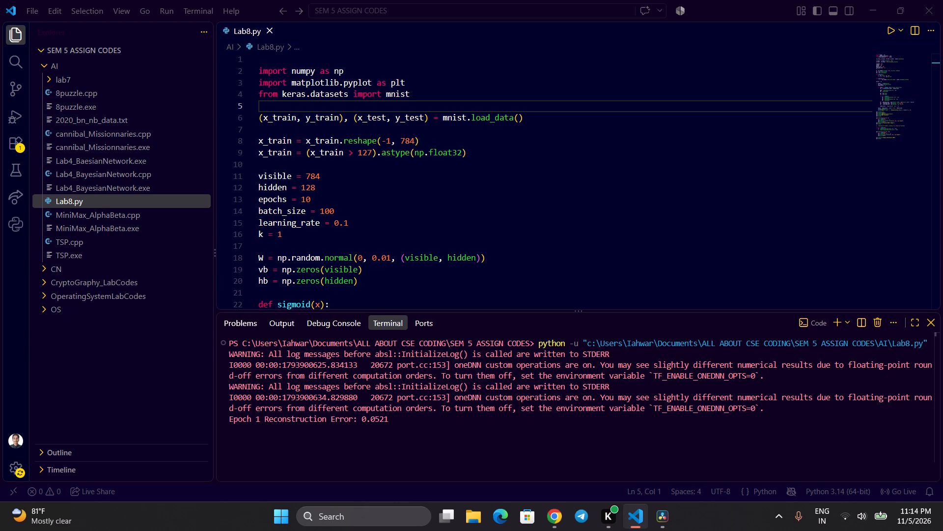
left_click(863, 13)
Replay the first plastic eating fungus.mp4 clip on V1 from its start at 01:00:54:17, pausing at intervals to check footage against narration.
left_click(305, 336)
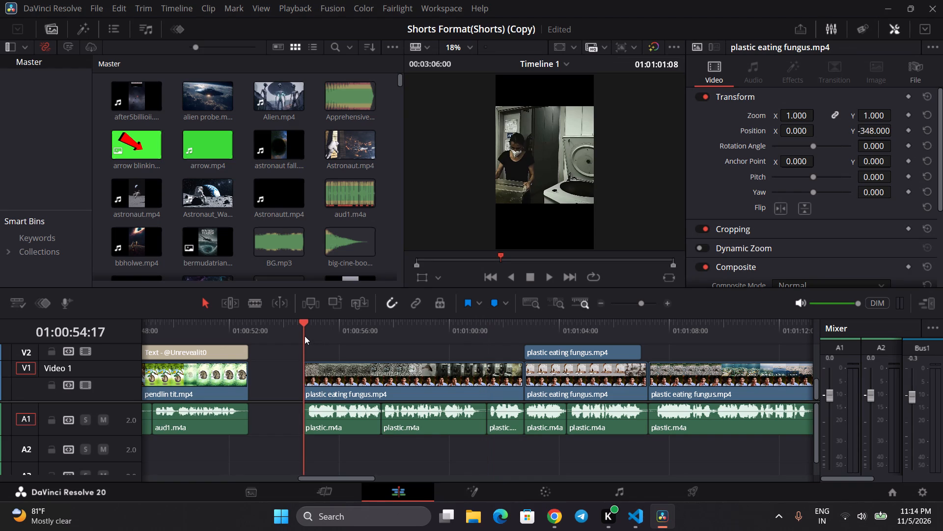
key("space")
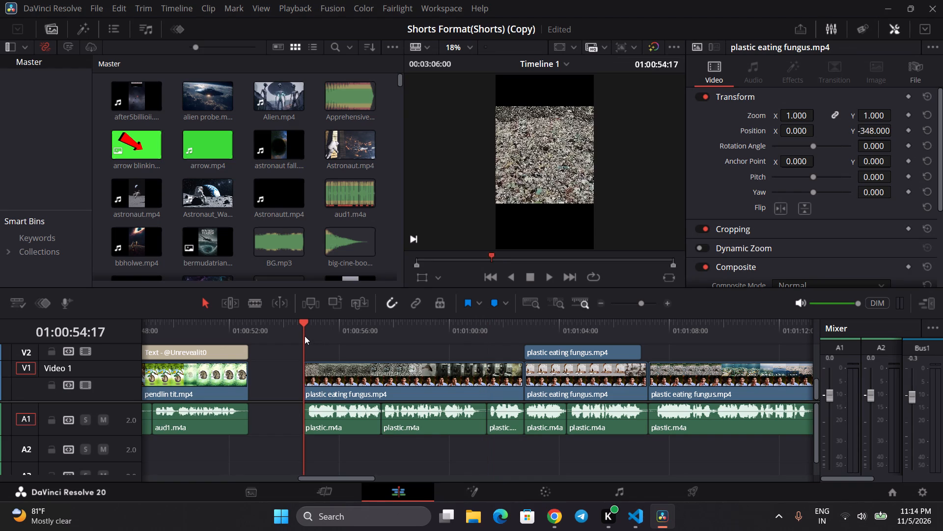
key("space")
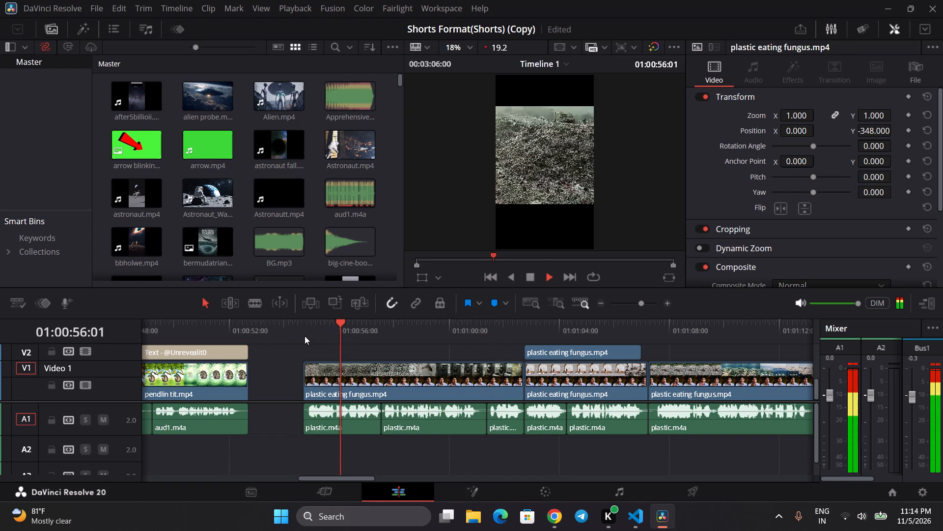
key("space")
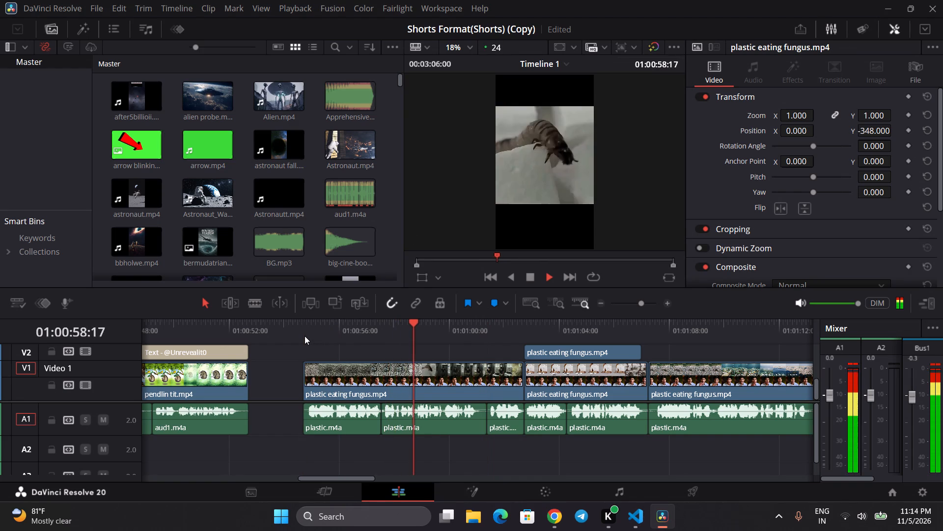
key("space")
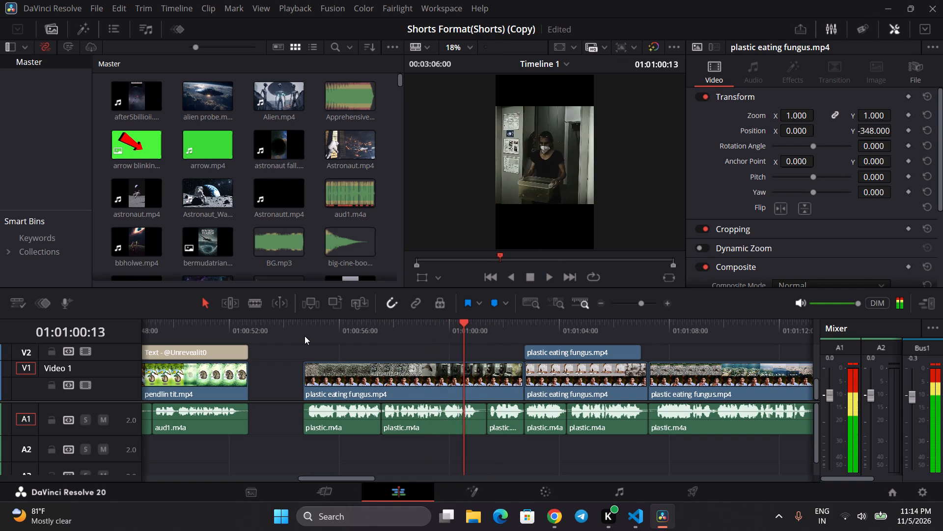
key("space")
key("space")
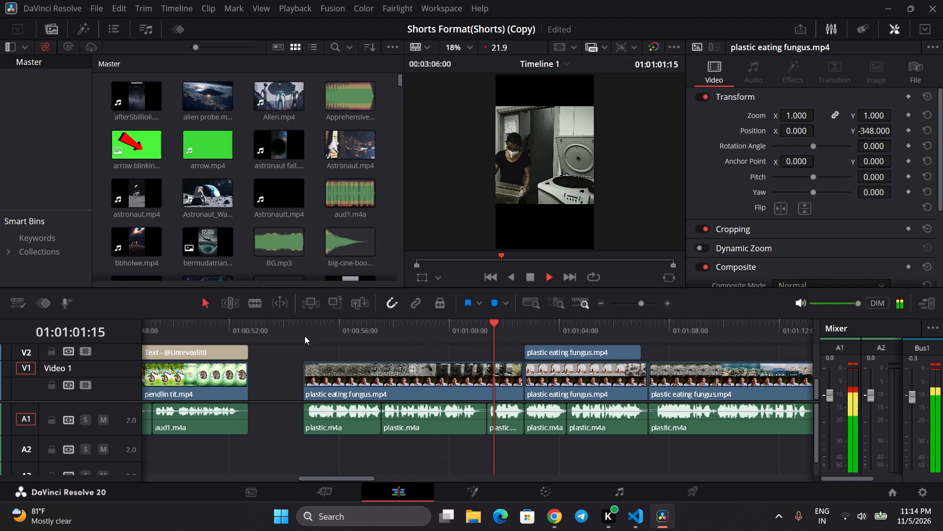
key("space")
key("space")
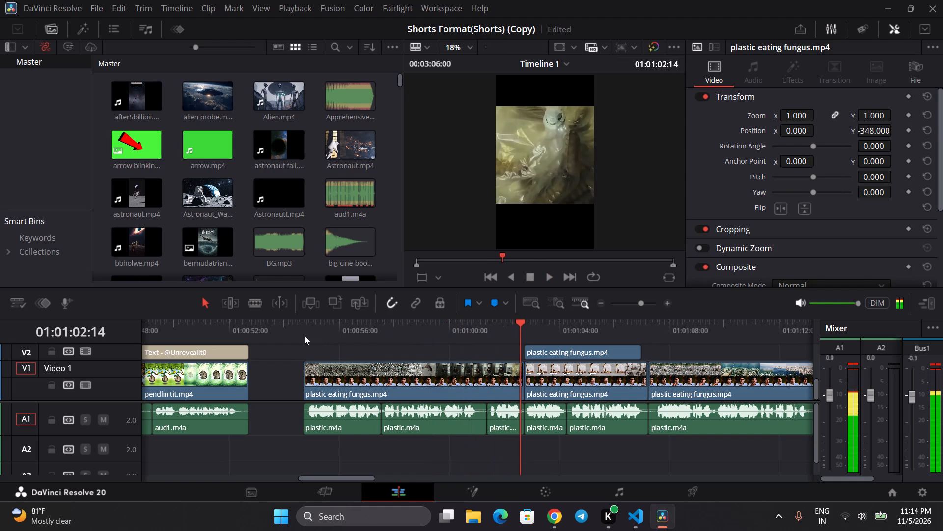
Move the plastic eating fungus.mp4 clip from V2 up to V4, starting slightly earlier at about 01:01:01.
left_click_drag(561, 352, 470, 347)
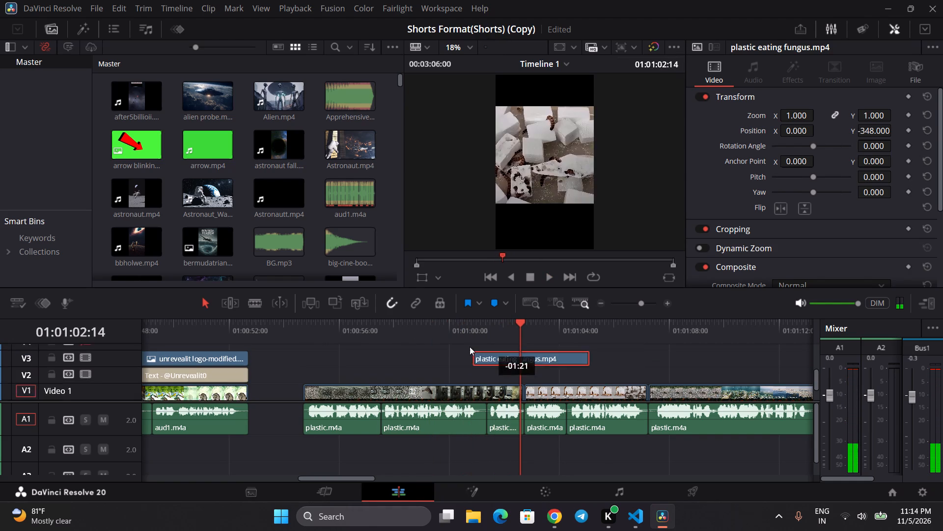
left_click_drag(470, 347, 330, 373)
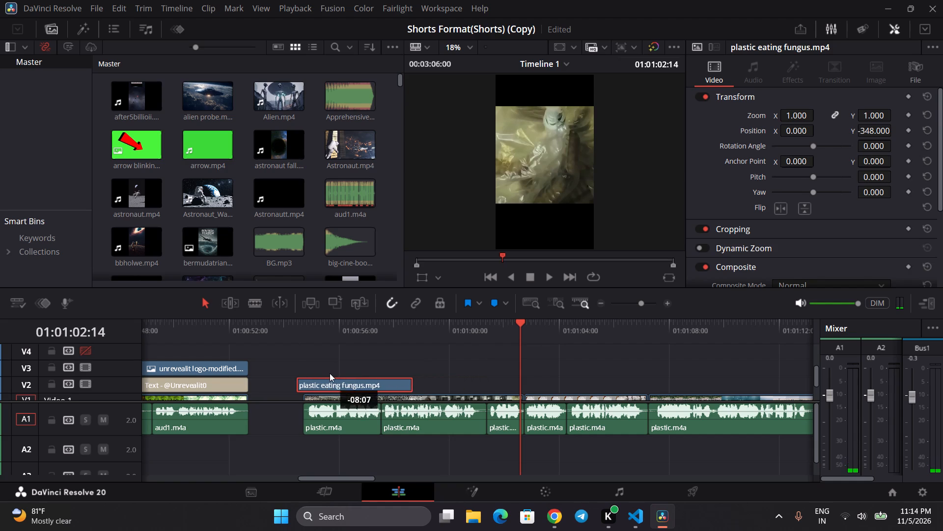
left_click_drag(330, 373, 511, 362)
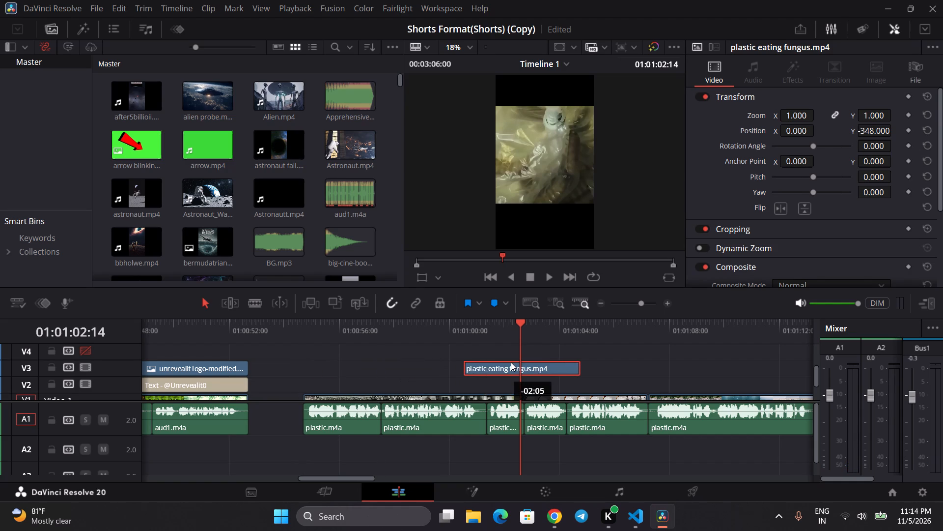
left_click_drag(511, 362, 511, 355)
Play the timeline onward from 01:01:02:14 in short stretches to review the second plastic eating fungus.mp4 clip on V1 and the next clip's opening.
scroll(490, 367, "down", 1)
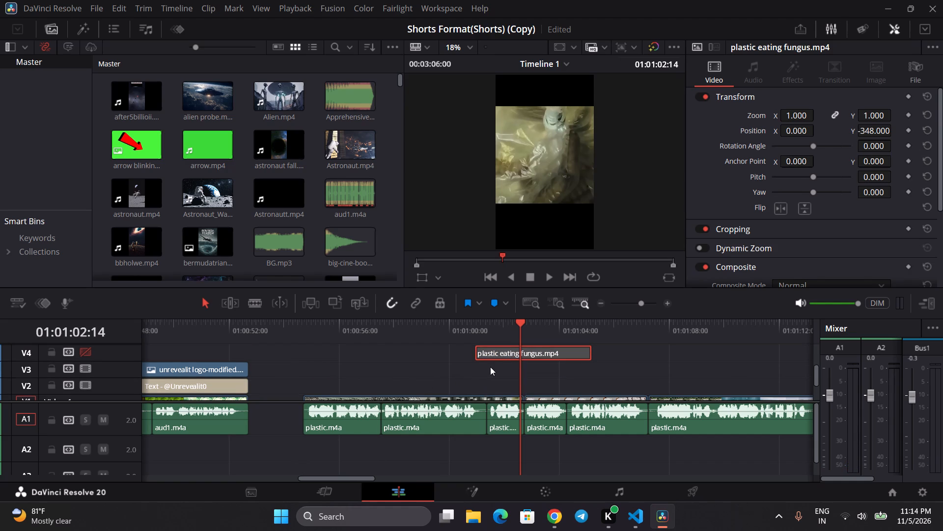
scroll(490, 367, "down", 1)
key("space")
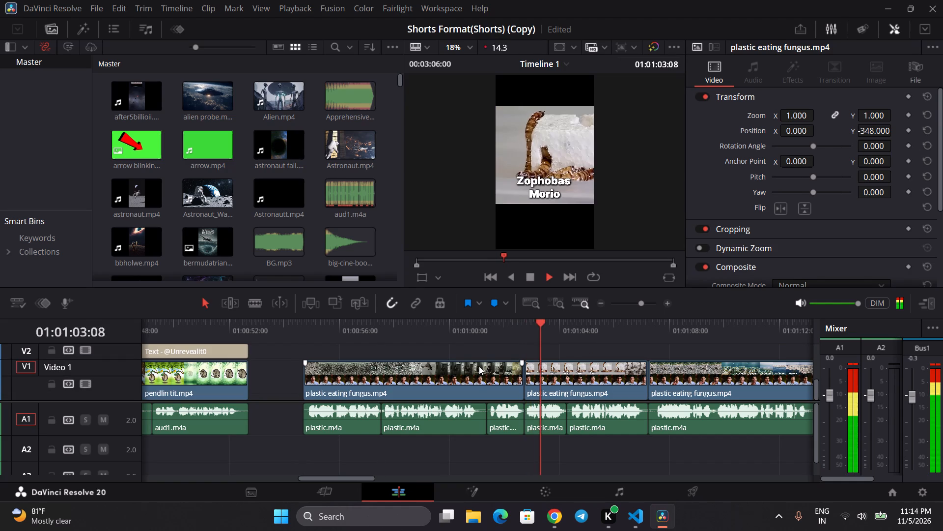
key("space")
key("space")
key("space")
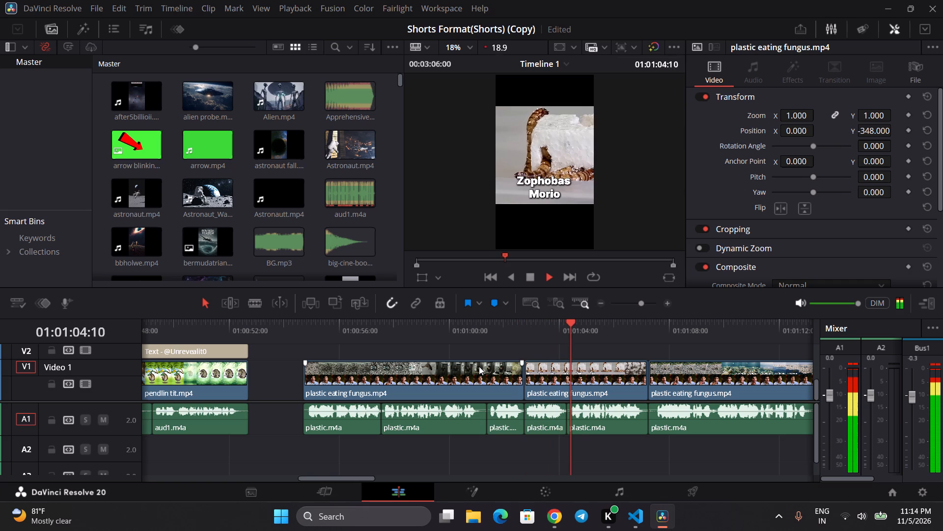
key("space")
key("space")
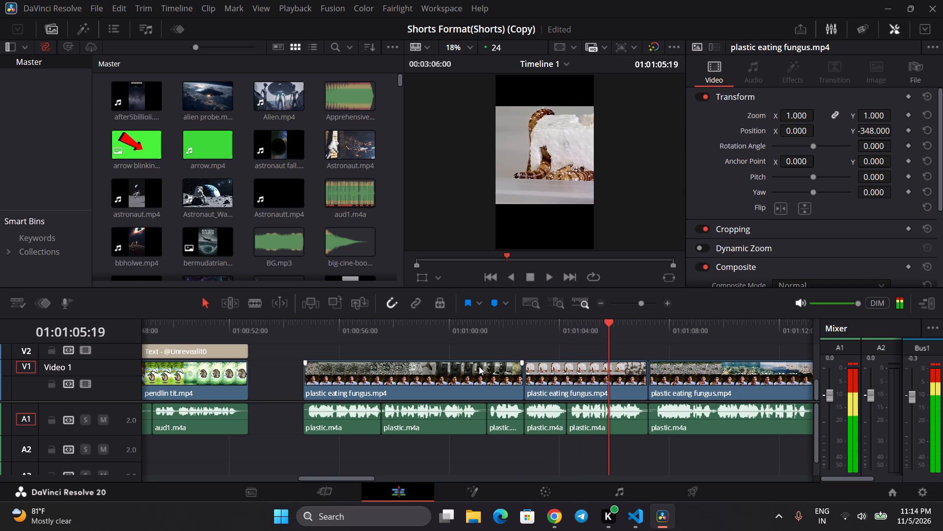
key("space")
key("space")
key("space")
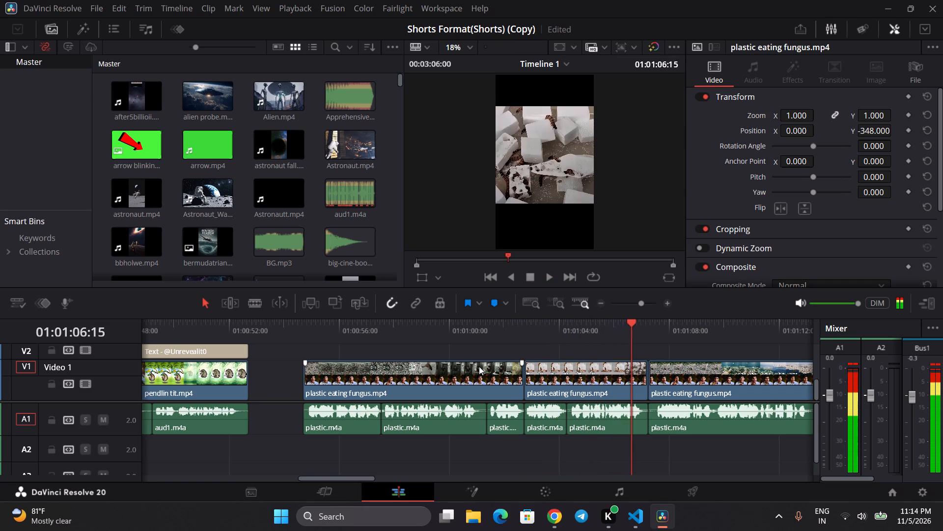
key("space")
key("space")
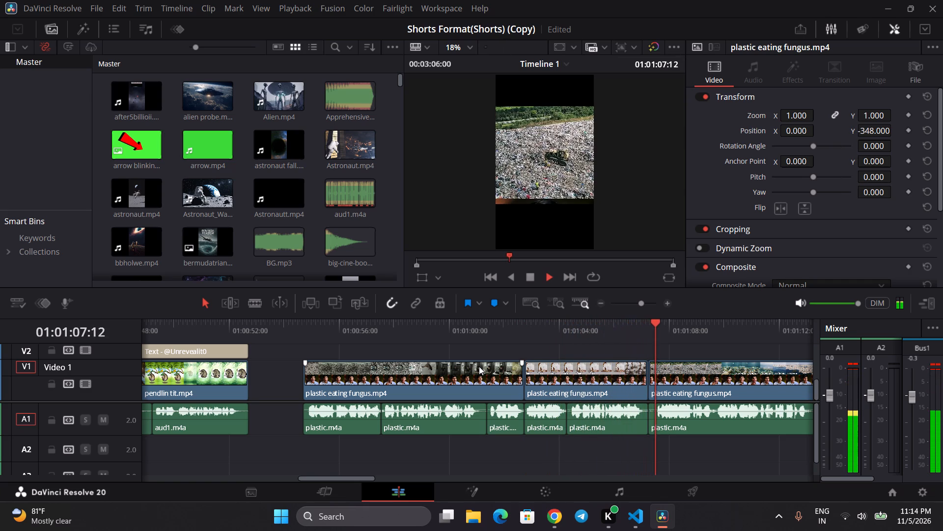
key("space")
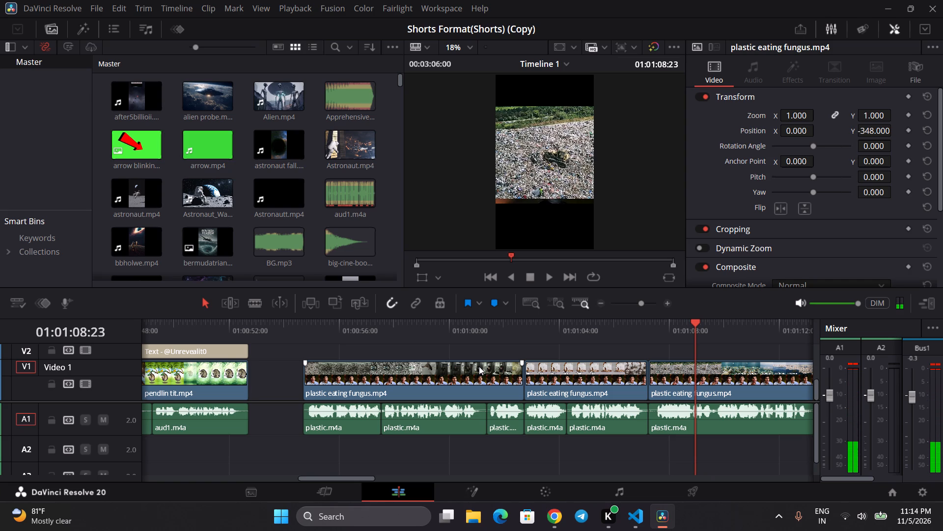
Replay the opening of the second plastic eating fungus.mp4 clip on V1 from about 01:01:03, checking the Zophobas Morio footage against the narration.
left_click(527, 327)
key("space")
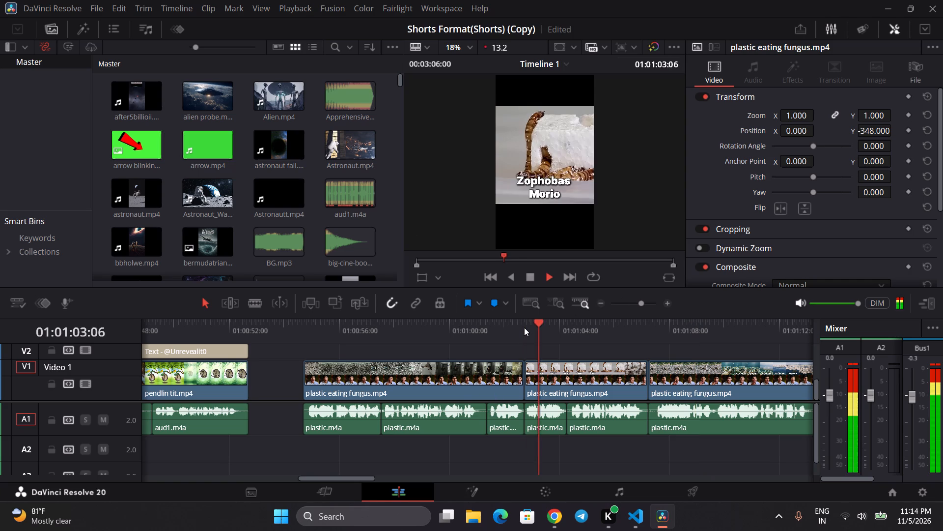
key("space")
key("space")
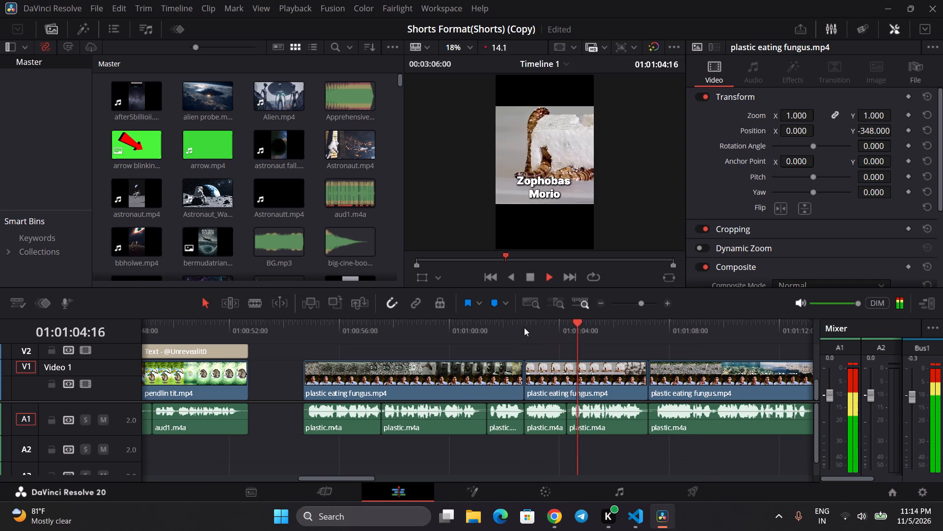
key("space")
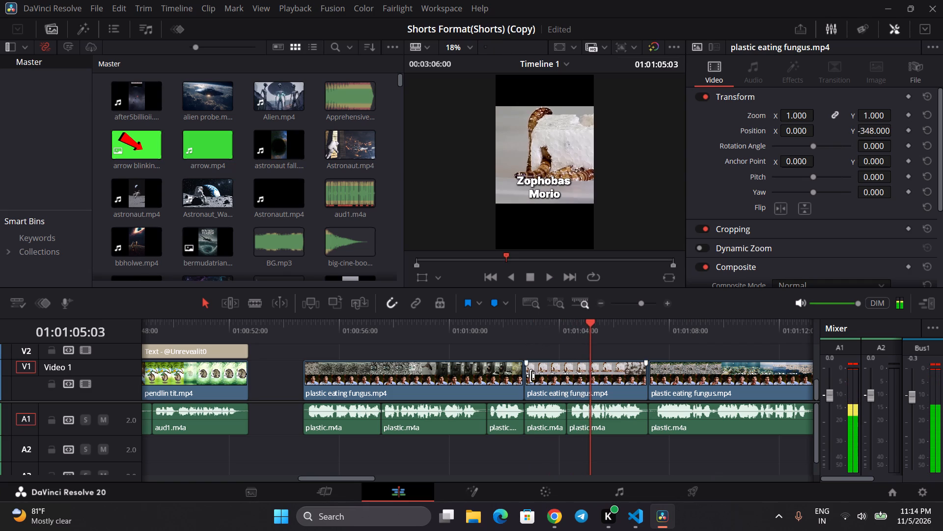
left_click(530, 325)
key("space")
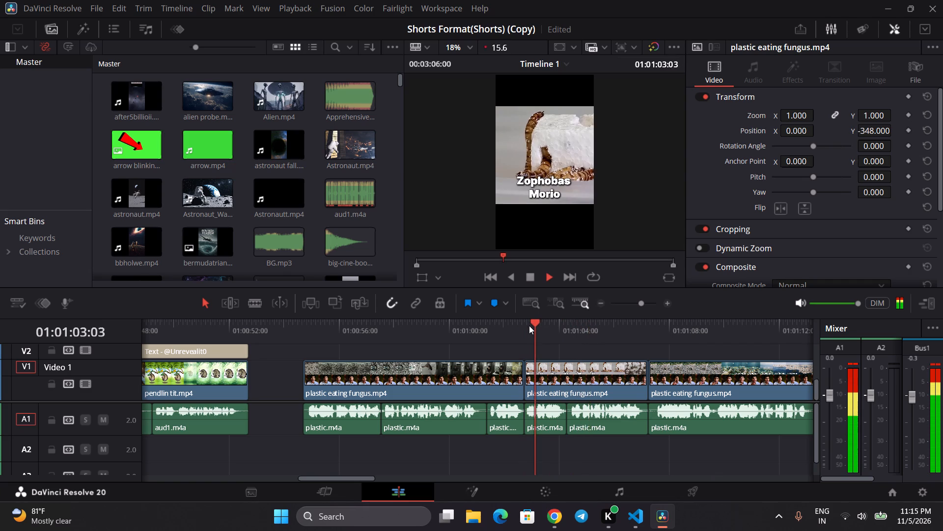
key("space")
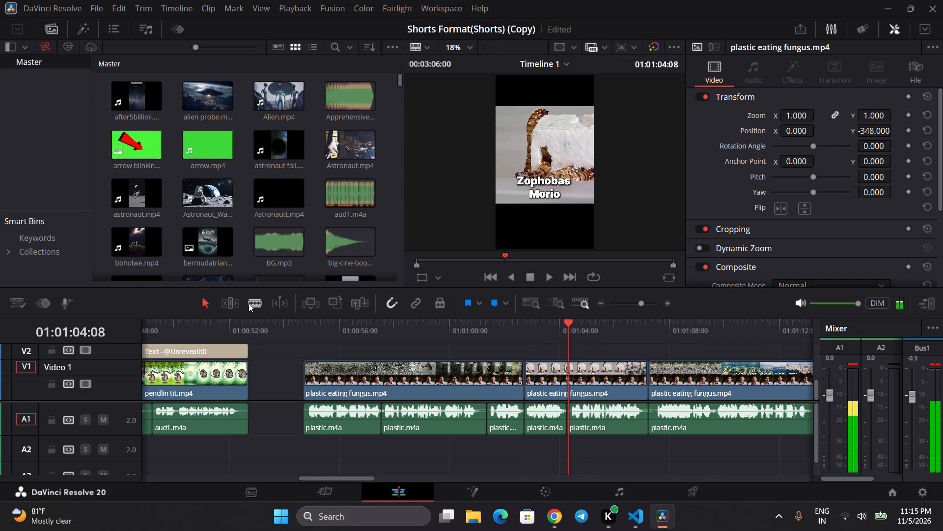
Shift the second V1 clip's footage by trimming about half a second off its start, closing the gap, and extending its end to the next clip.
left_click_drag(533, 381, 535, 381)
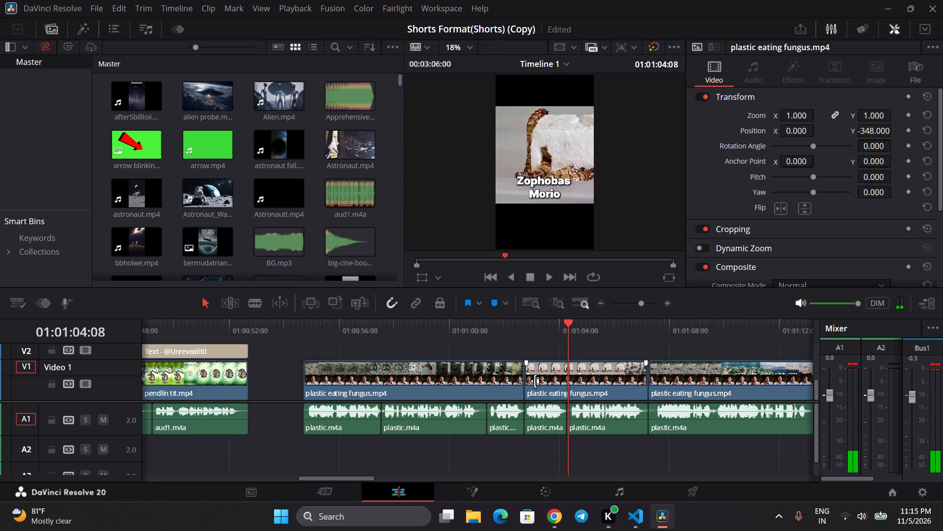
left_click_drag(535, 381, 546, 383)
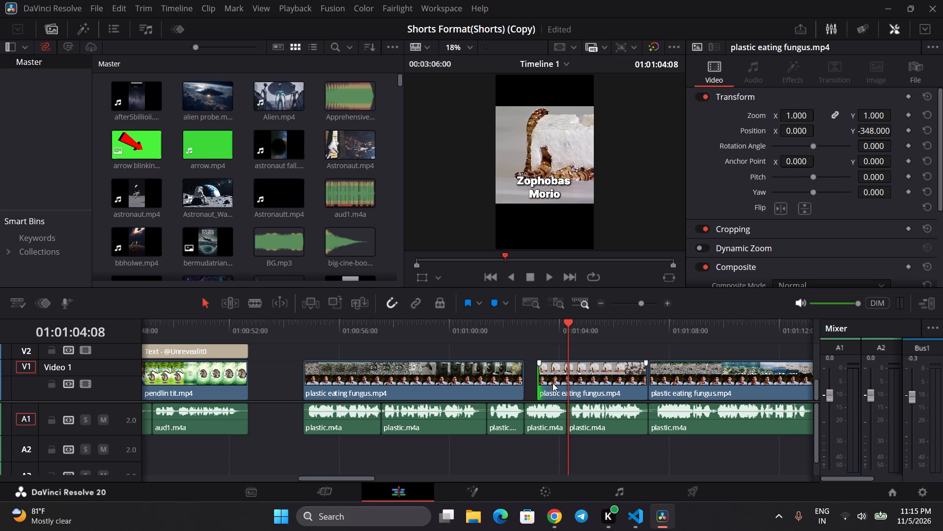
left_click_drag(591, 382, 586, 382)
left_click_drag(586, 382, 582, 382)
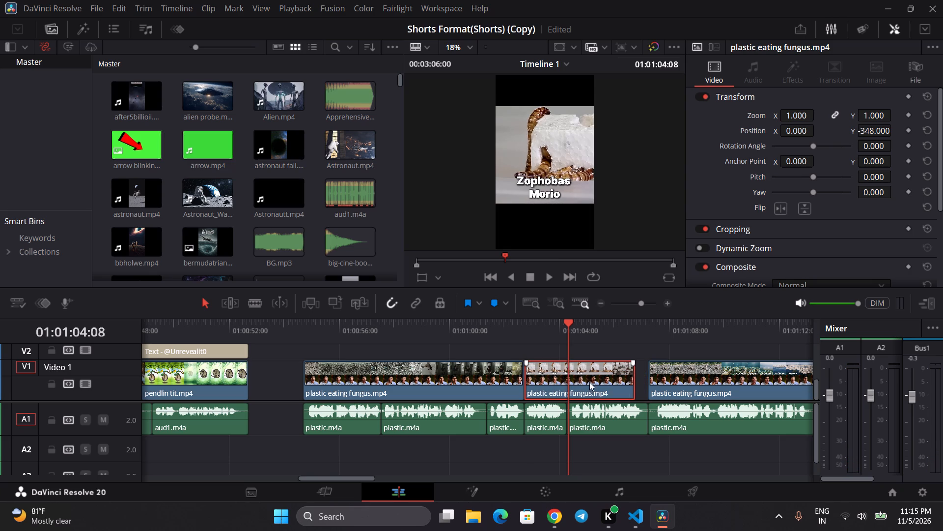
left_click_drag(631, 389, 637, 390)
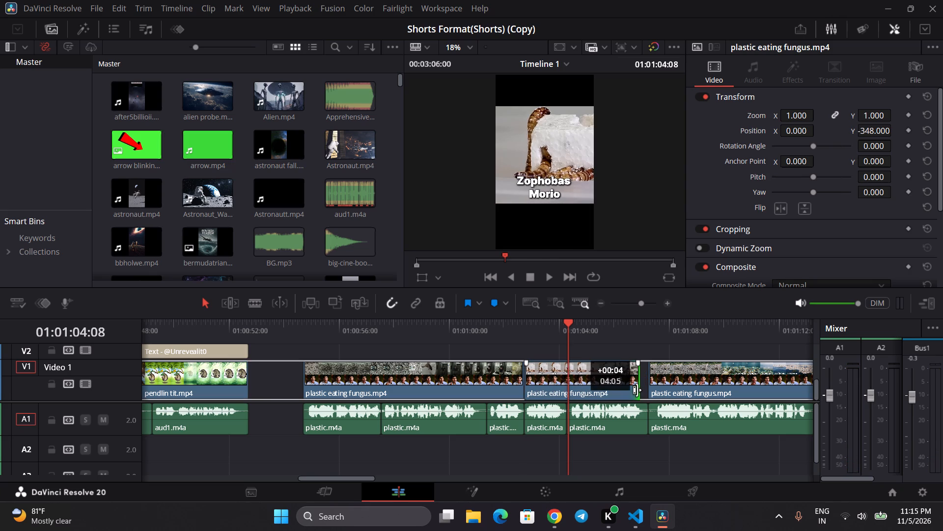
left_click_drag(637, 390, 640, 390)
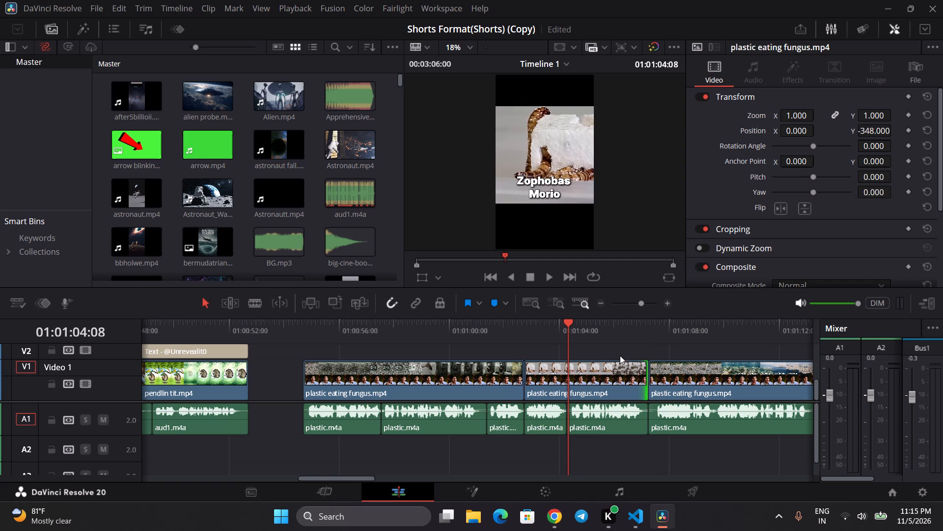
Play from 01:01:02:10 through the retrimmed second V1 clip into the next clip, pausing at intervals to check its timing against the narration.
left_click(523, 328)
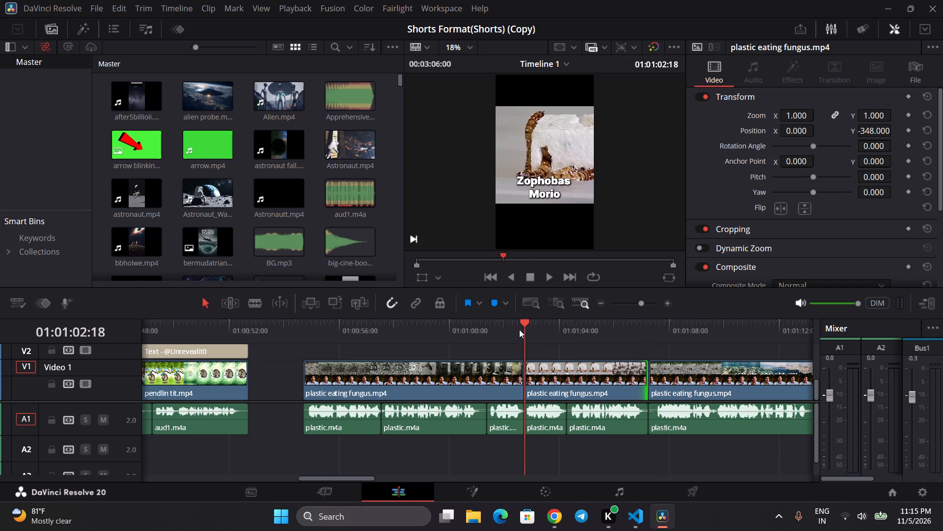
left_click(519, 329)
left_click(517, 329)
key("space")
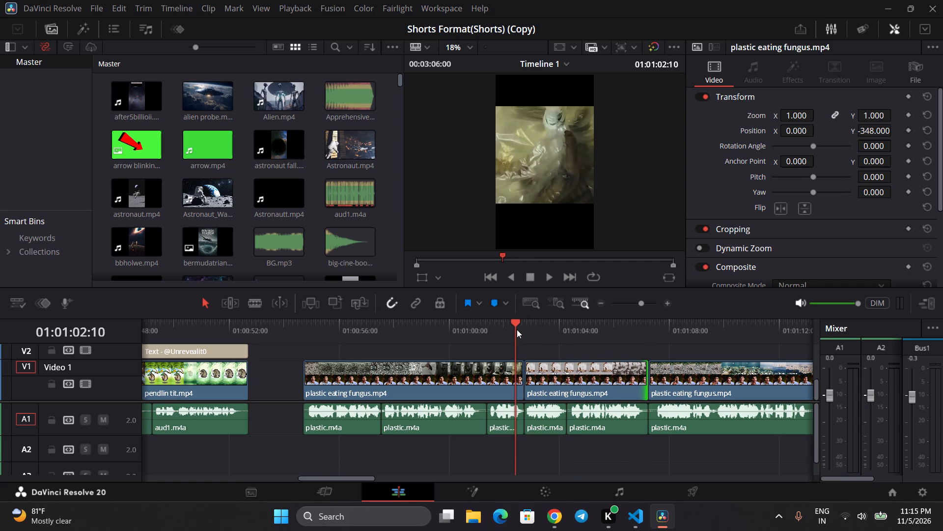
key("space")
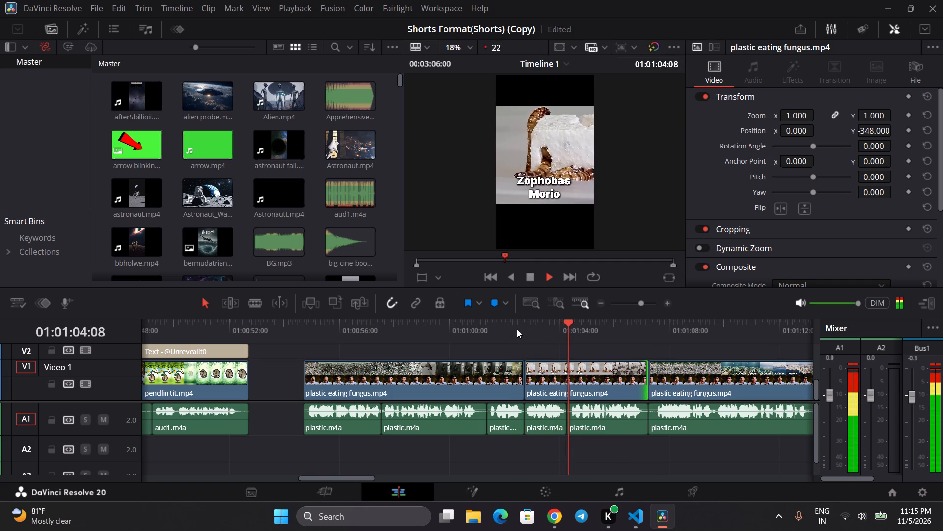
left_click(527, 332)
key("space")
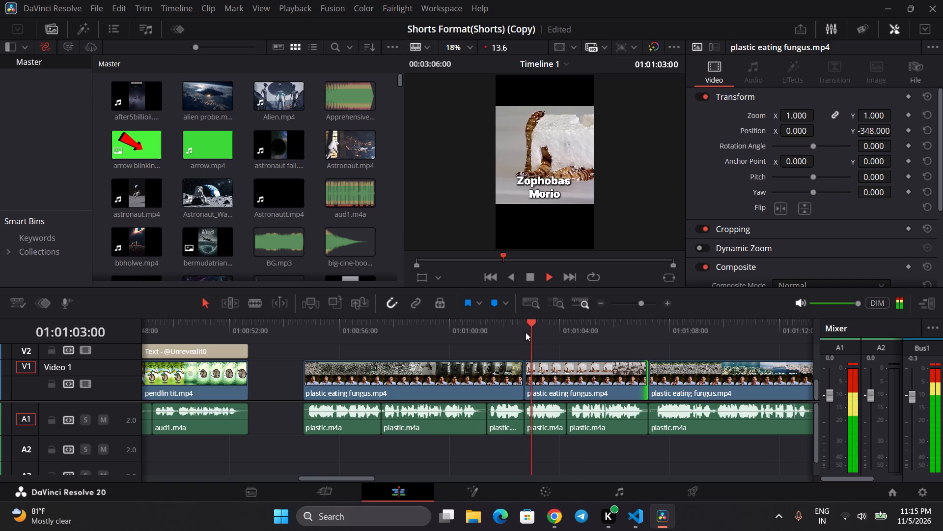
key("space")
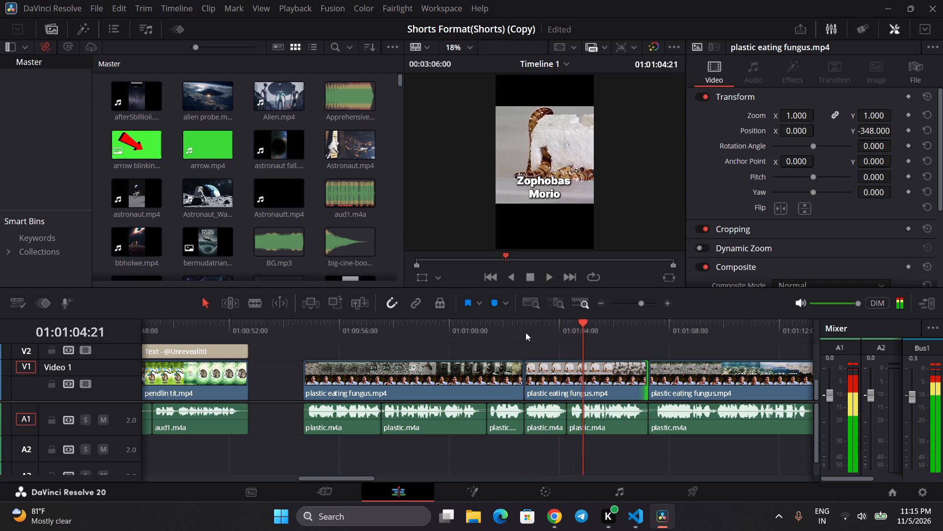
key("space")
key("space")
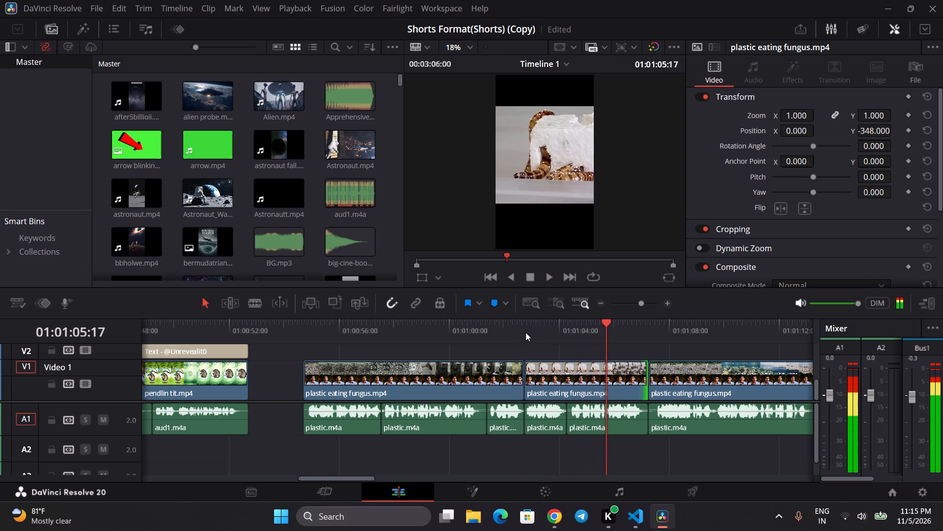
key("space")
key("space")
key("space")
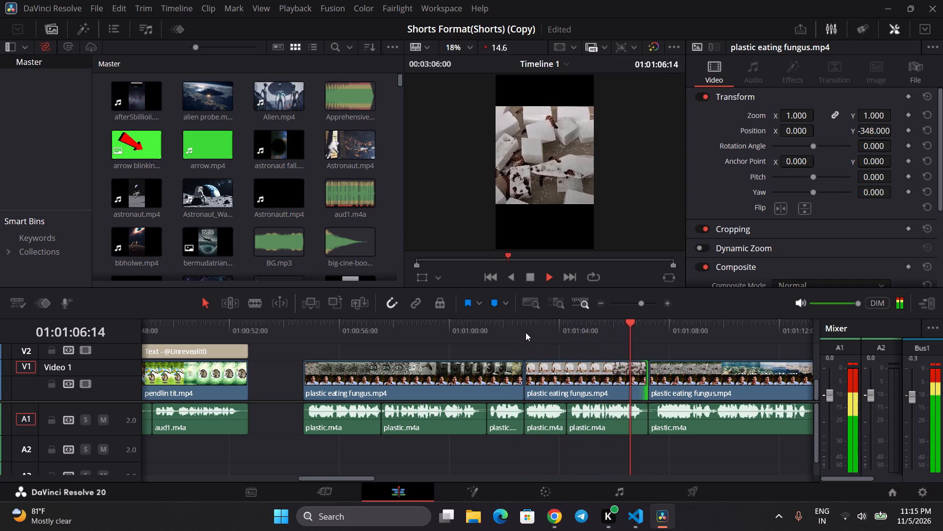
key("space")
key("space")
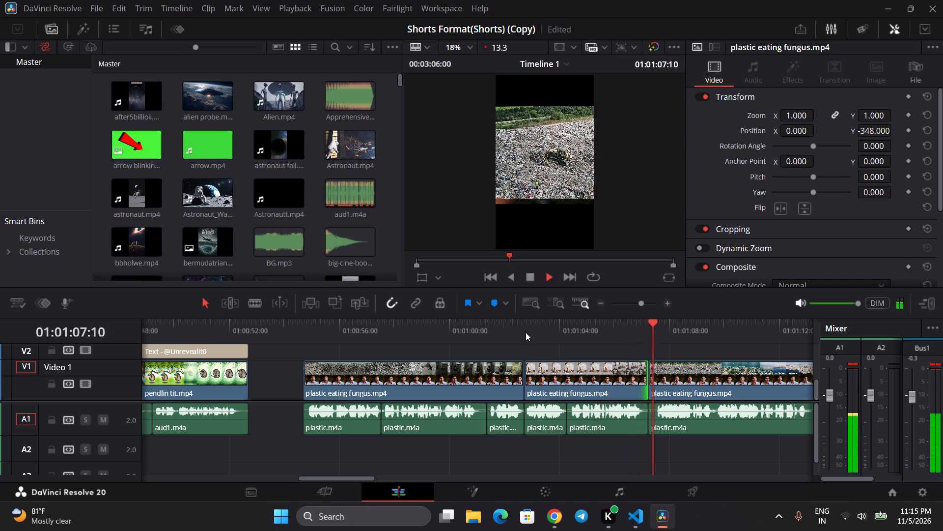
key("space")
Review the third plastic eating fungus.mp4 clip on V1 from its start near 01:01:07 to the mountain footage at about 01:01:15:22.
scroll(572, 354, "left", 1)
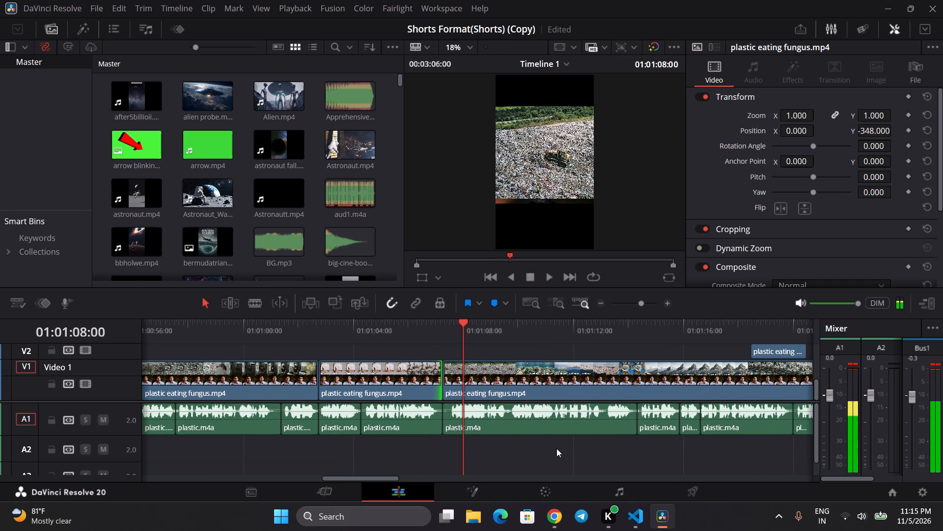
left_click(556, 448)
left_click(443, 329)
key("space")
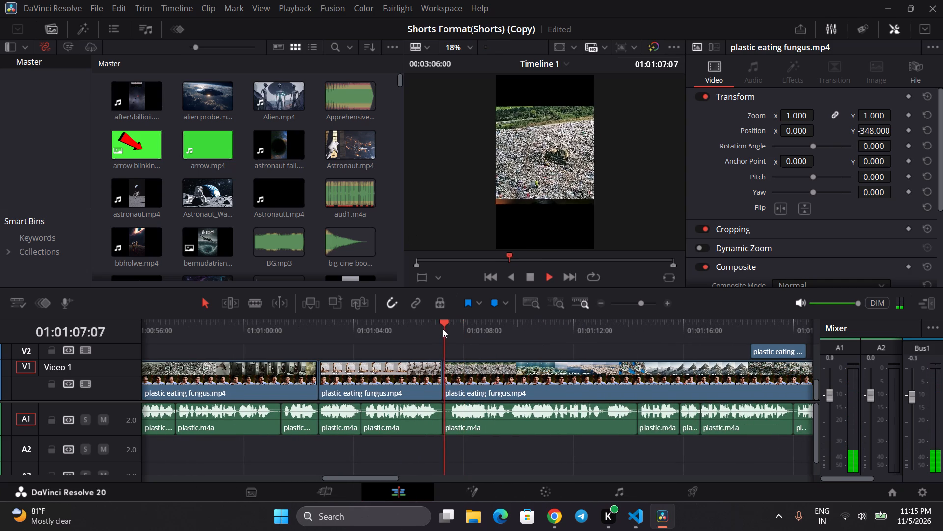
key("space")
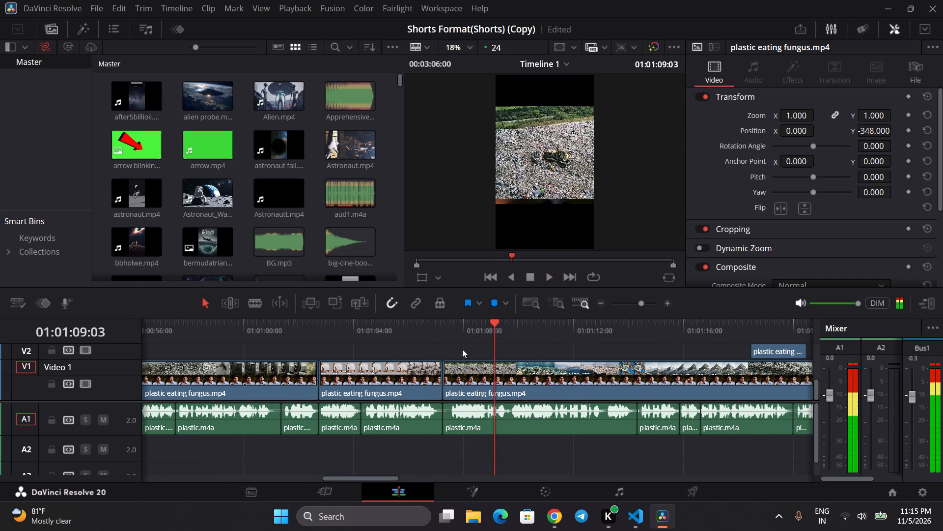
key("space")
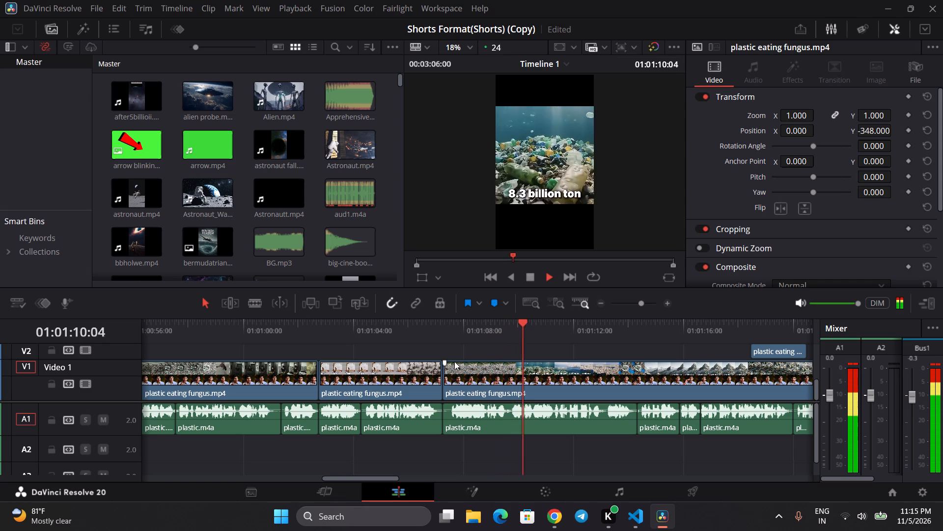
key("space")
key("space")
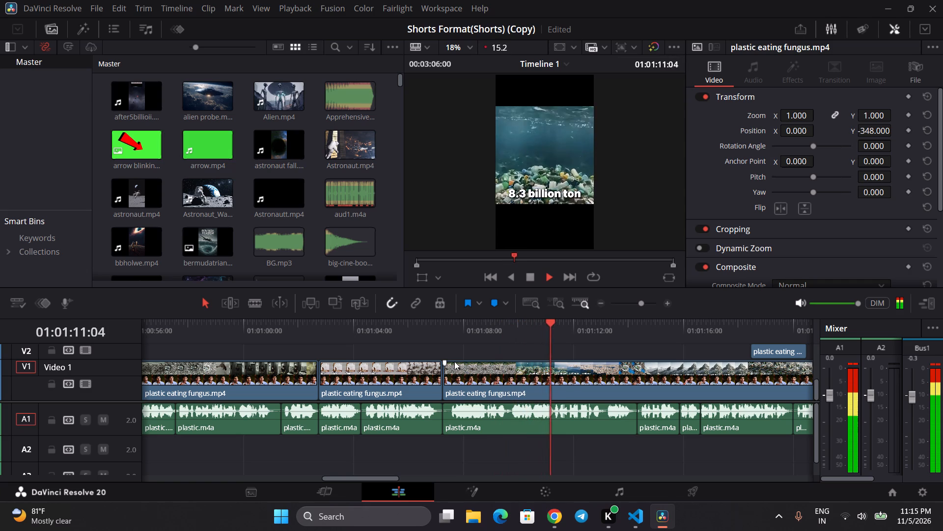
key("space")
key("space")
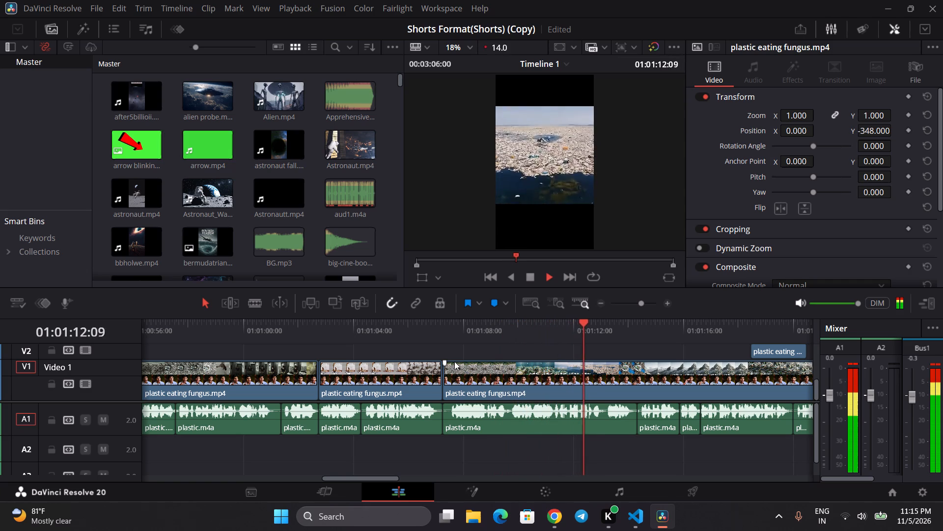
key("space")
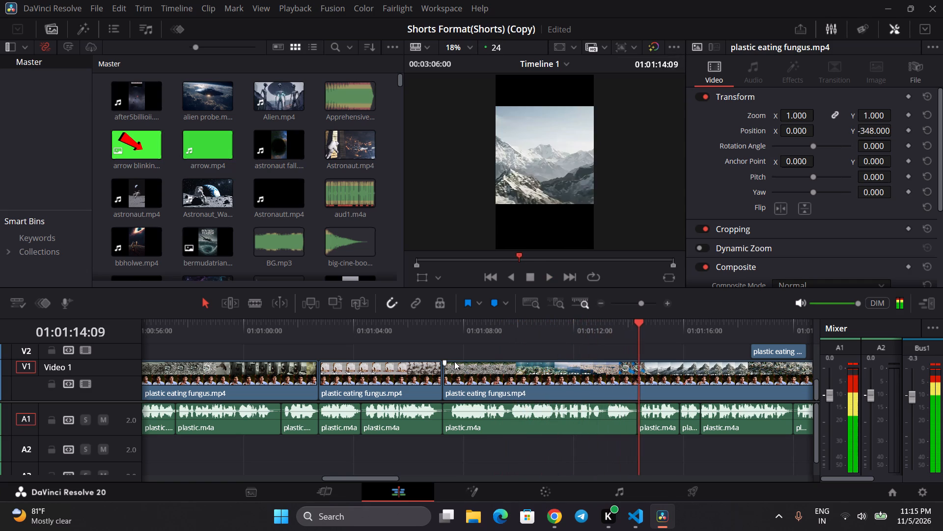
key("space")
key("space")
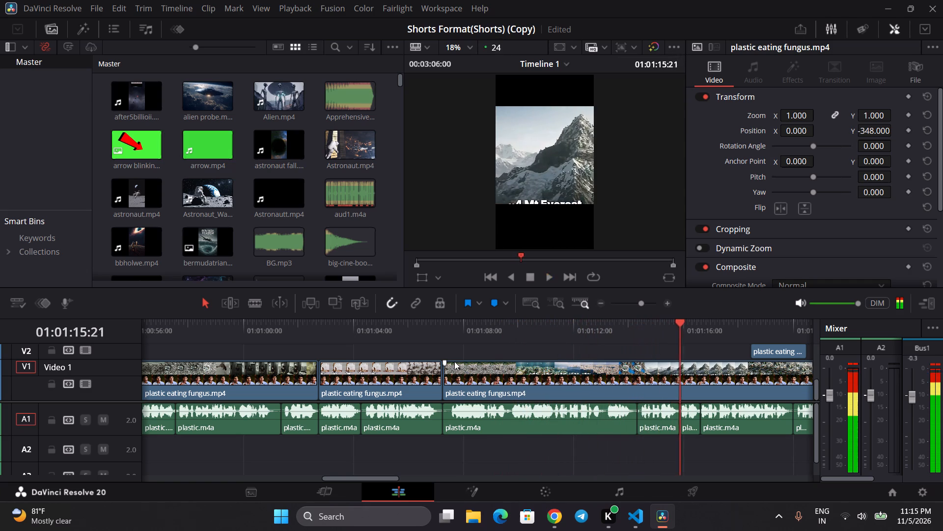
With snapping off, split the third V1 clip at about 01:01:14:07 and 01:01:18:05, and delete the mountain segment between the cuts.
scroll(454, 361, "left", 1)
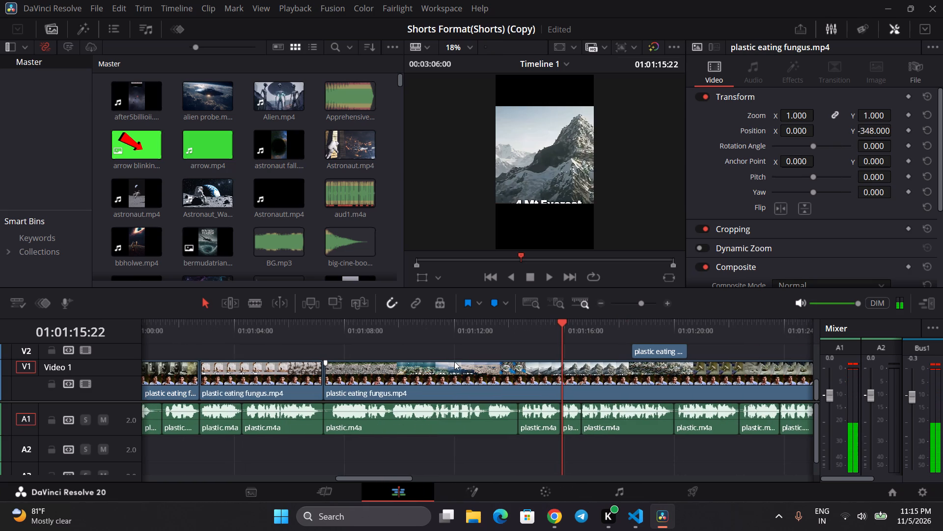
scroll(454, 361, "left", 1)
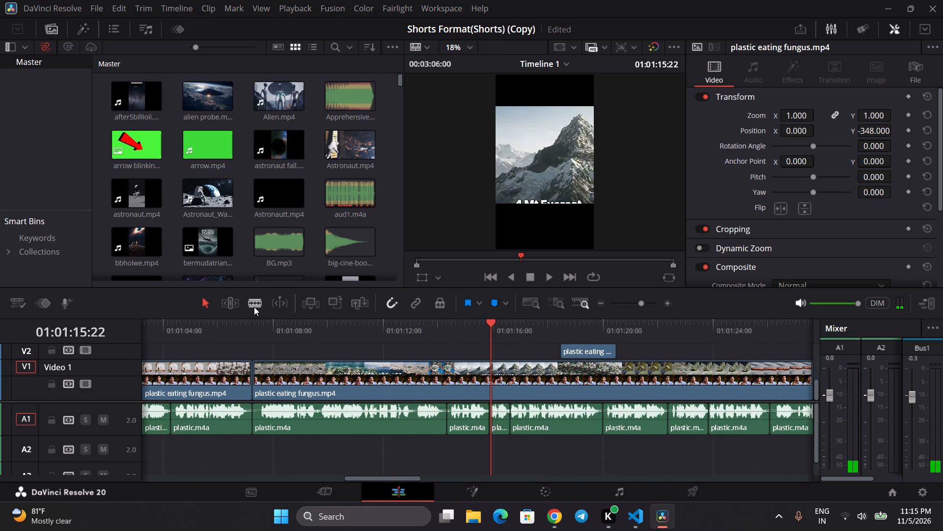
left_click(252, 306)
left_click(387, 303)
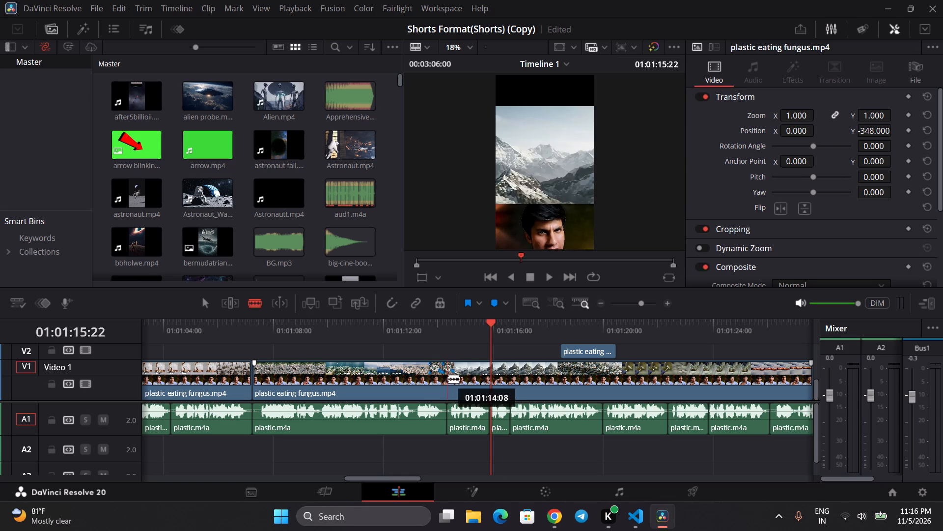
left_click(447, 379)
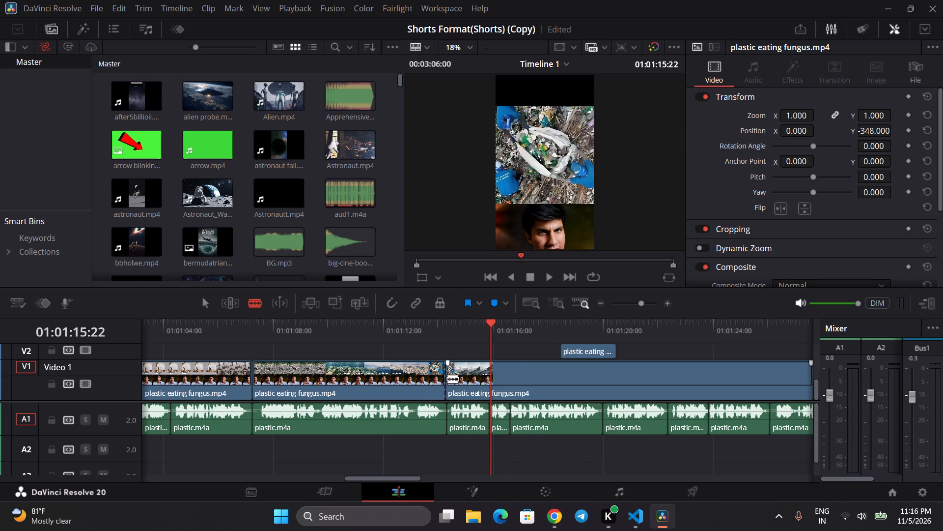
scroll(447, 379, "left", 1)
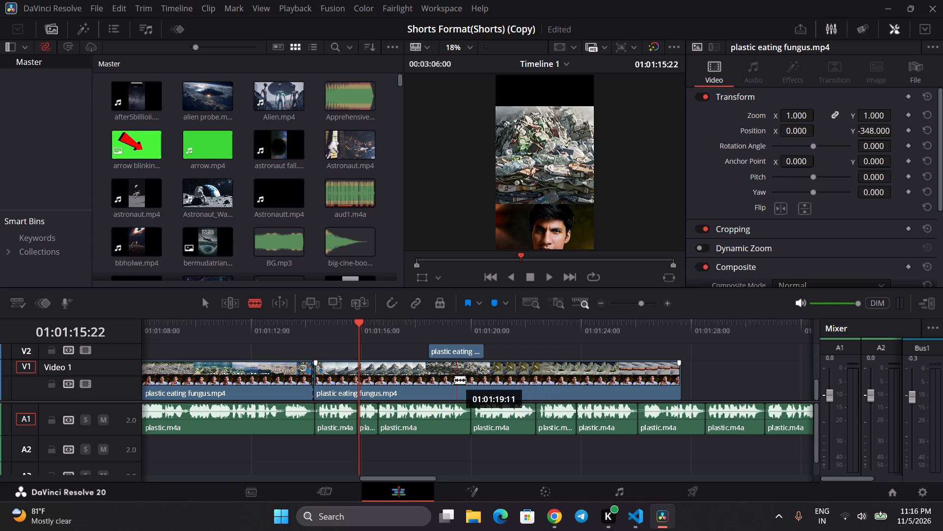
left_click(422, 389)
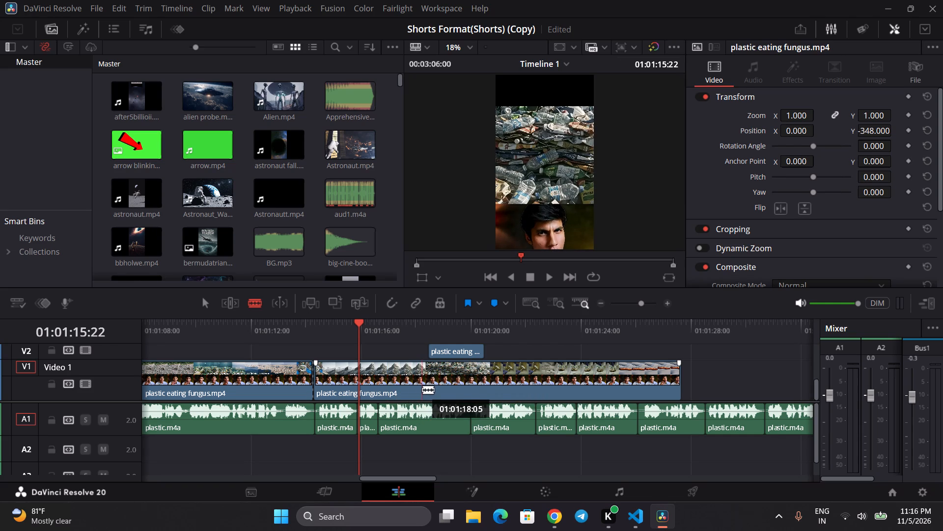
left_click(207, 300)
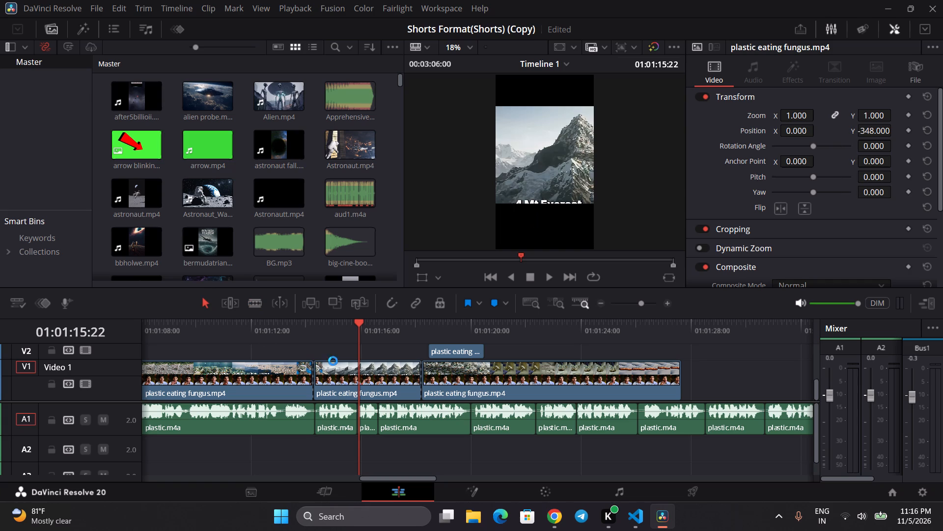
left_click(357, 373)
key("BackSpace")
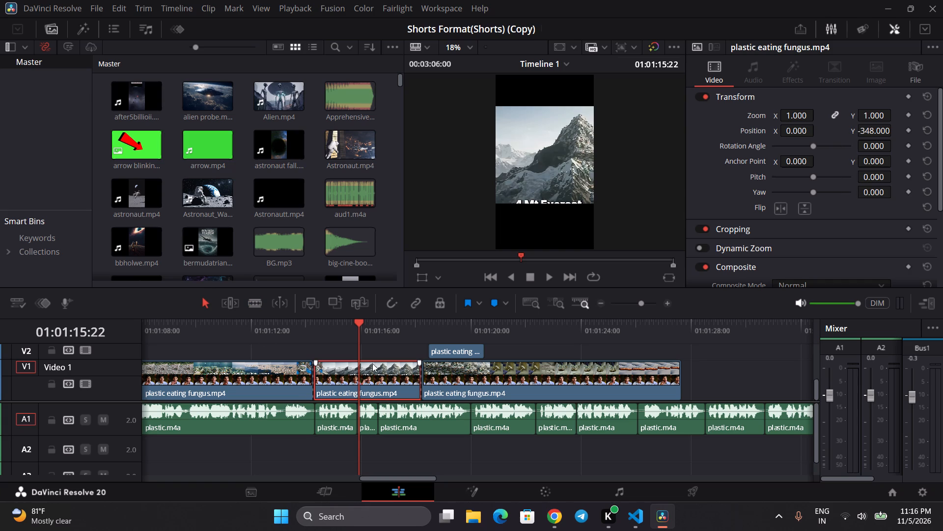
With snapping on, move the V1 clip following the gap earlier so it butts against the previous clip at about 01:01:14:07.
left_click(388, 300)
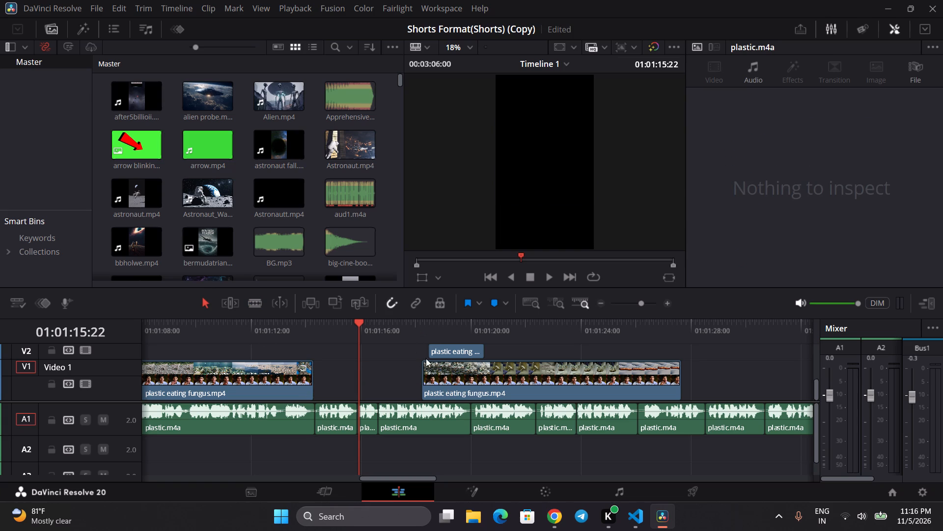
left_click_drag(471, 387, 388, 392)
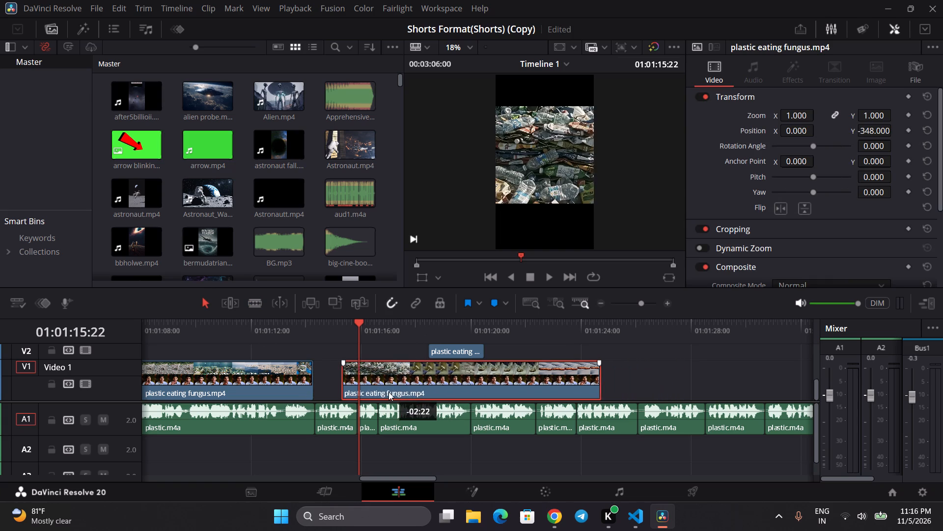
left_click_drag(388, 392, 369, 390)
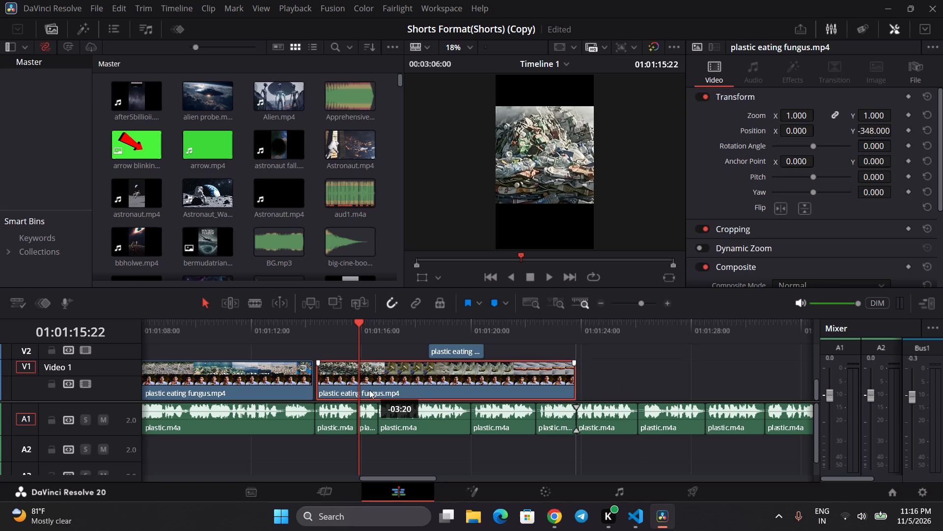
left_click_drag(369, 390, 365, 391)
left_click(298, 348)
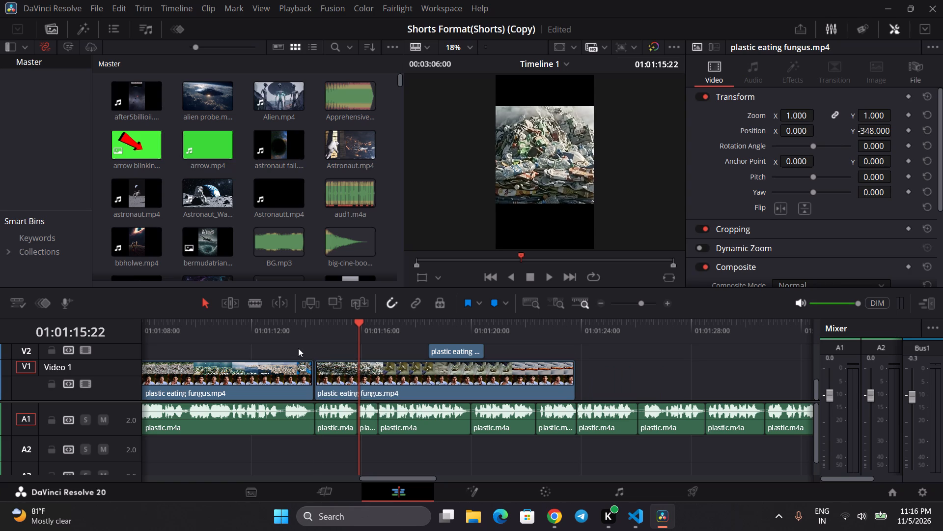
left_click(398, 378)
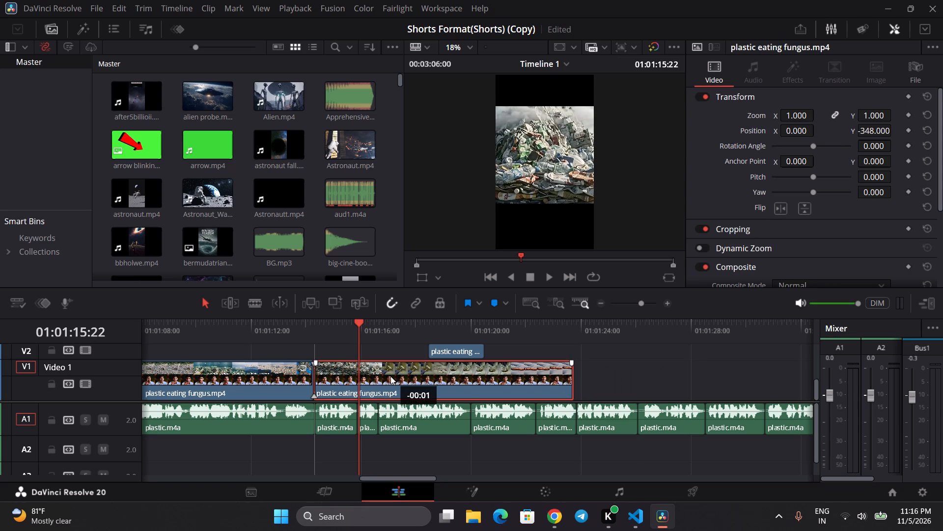
Play the moved V1 clip from 01:01:14:07 to about 01:01:18:03, pausing at intervals to check its timing against the narration.
left_click(311, 324)
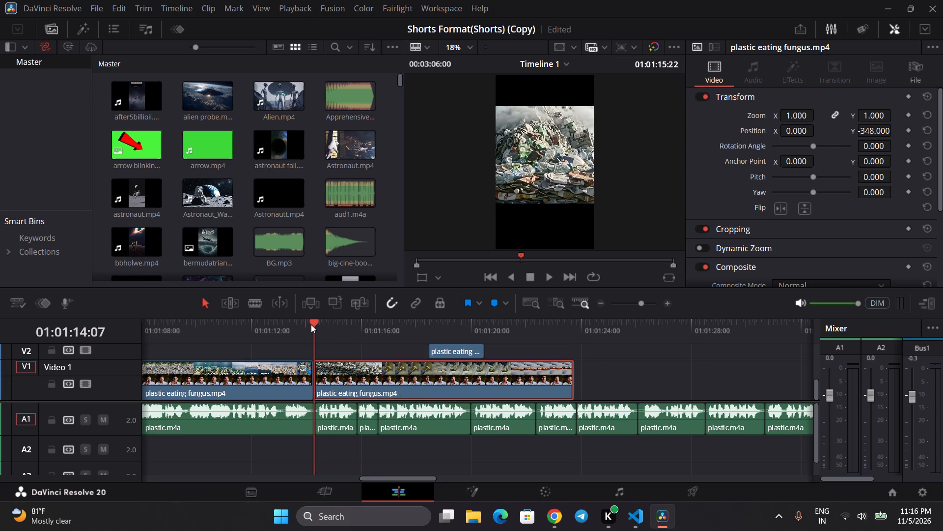
key("space")
key("space")
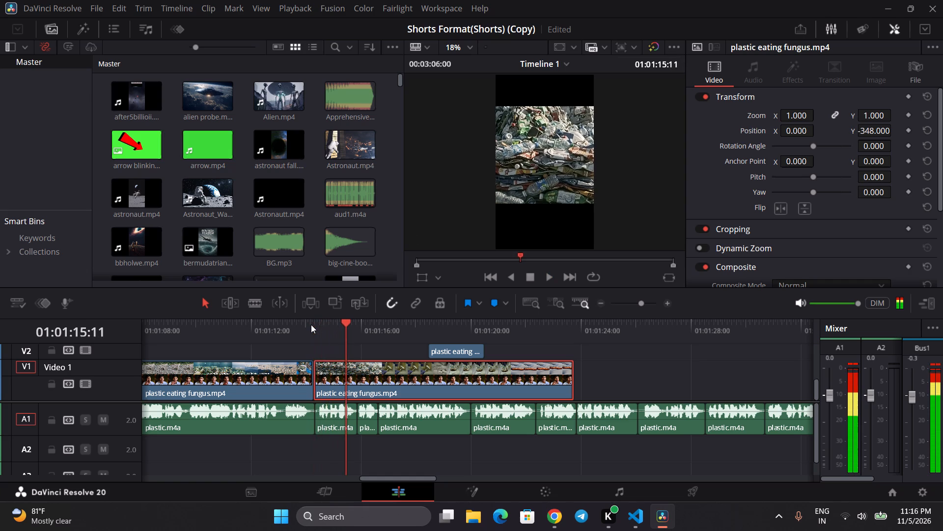
key("space")
key("space")
key("space")
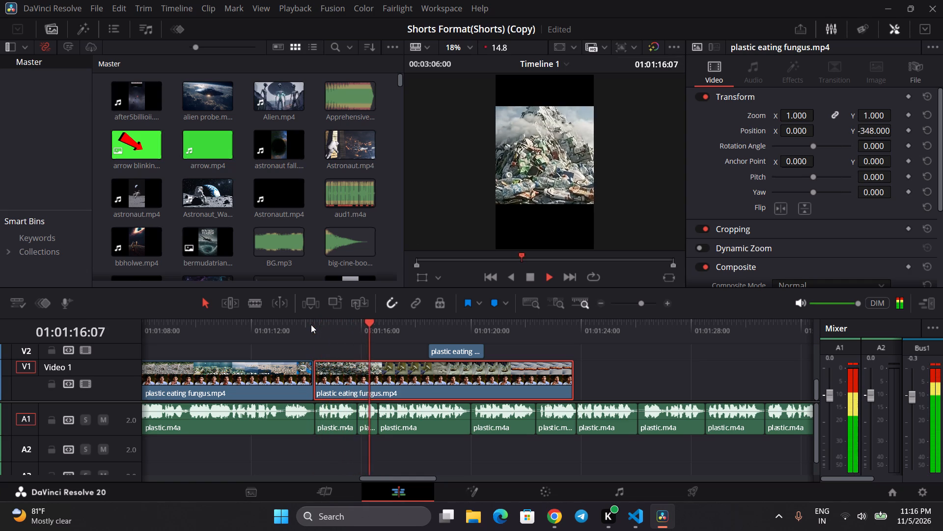
key("space")
key("space")
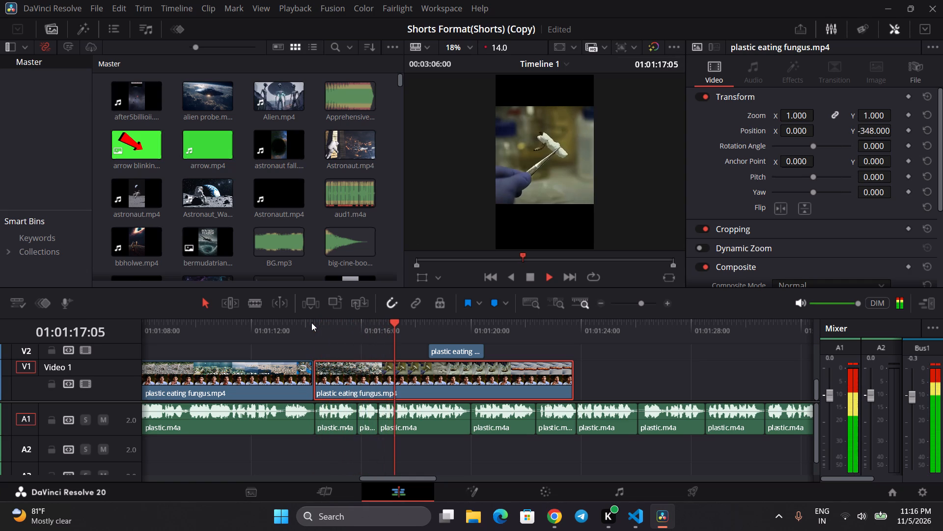
key("space")
Move the short plastic eating fungus.mp4 clip near 01:01:18 from V2 up to V4, clear of the V1 footage.
left_click_drag(455, 348, 456, 333)
scroll(456, 351, "up", 2)
scroll(455, 354, "down", 2)
scroll(455, 355, "up", 1)
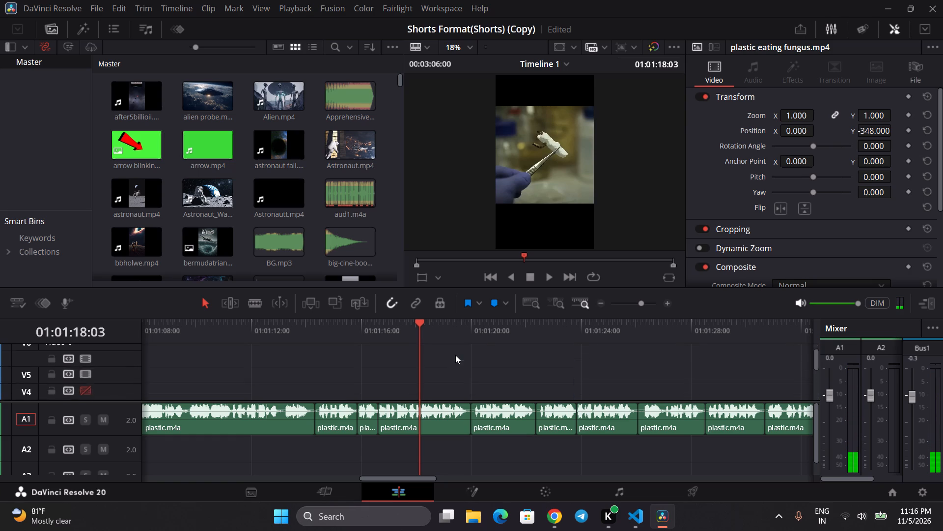
scroll(455, 355, "up", 1)
scroll(455, 355, "down", 2)
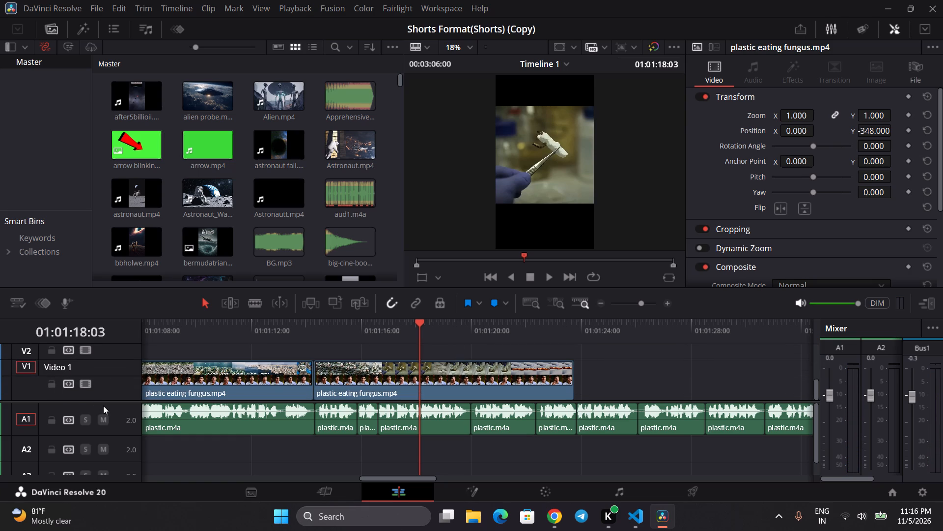
left_click_drag(111, 400, 115, 418)
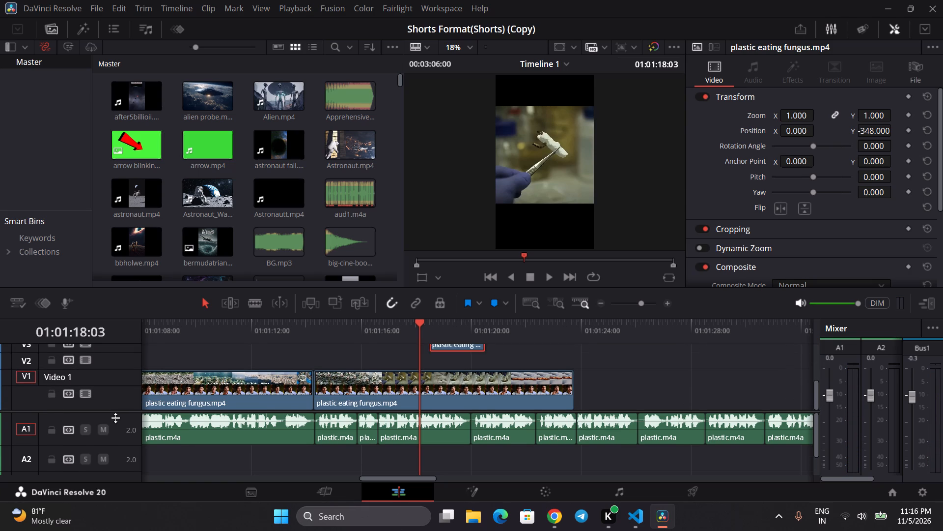
left_click_drag(115, 418, 115, 442)
left_click_drag(467, 375, 471, 357)
Open the short V4 clip in the source viewer and preview its footage.
double_click(471, 357)
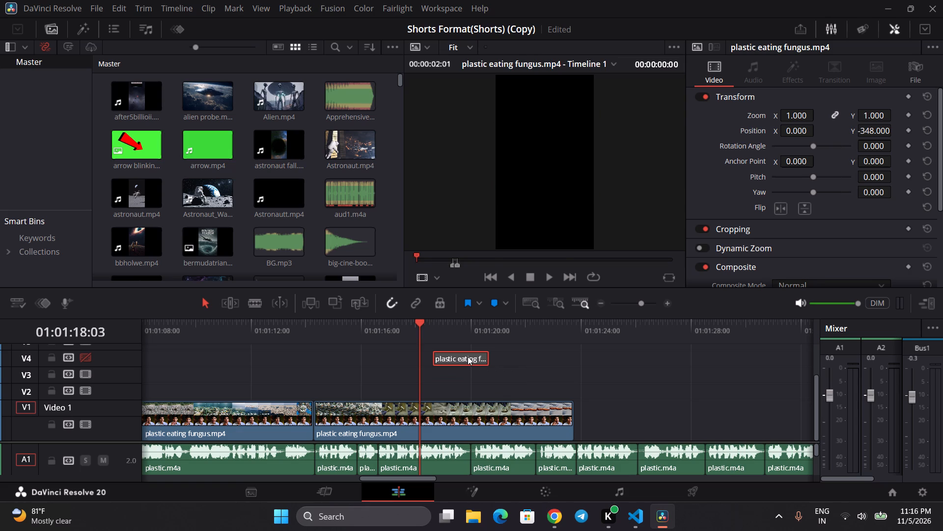
key("space")
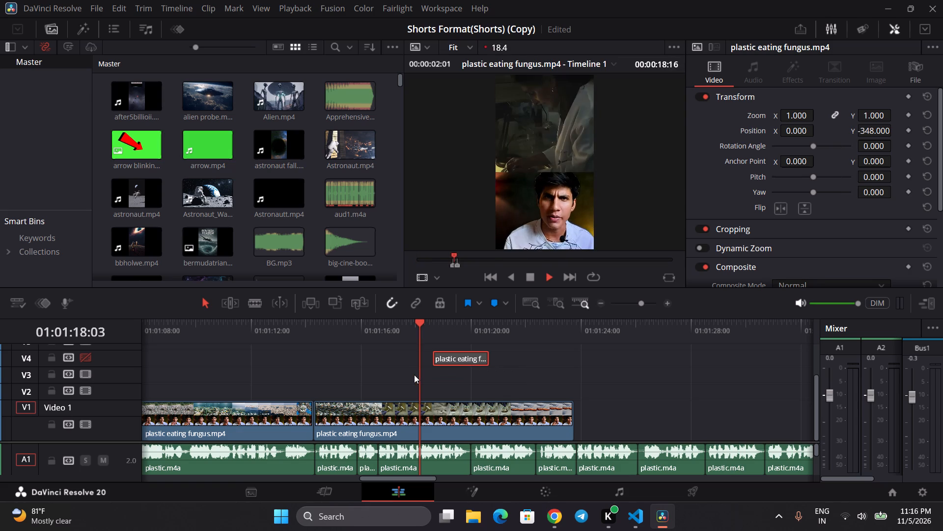
key("space")
left_click(408, 376)
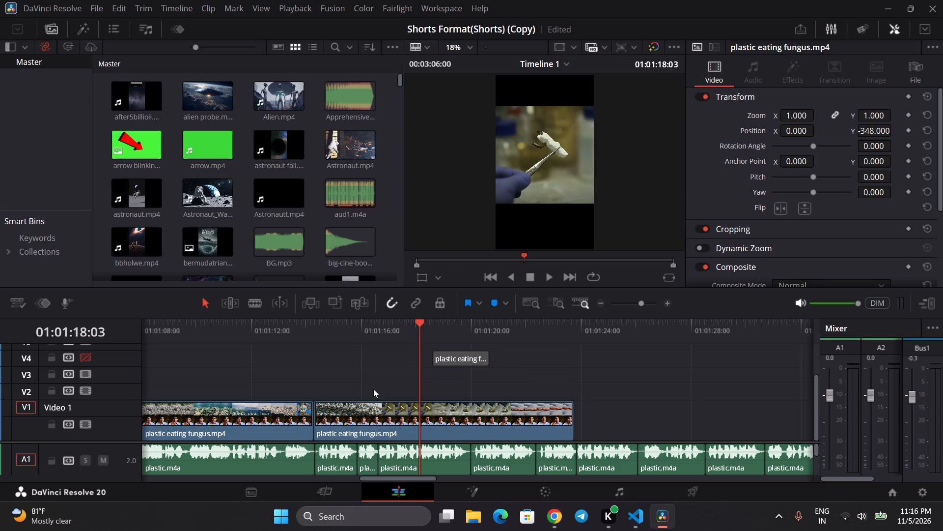
Play the moved V1 clip from about 01:01:17 to 01:01:23:12, pausing at intervals to check its visuals against the narration.
left_click_drag(116, 442, 119, 407)
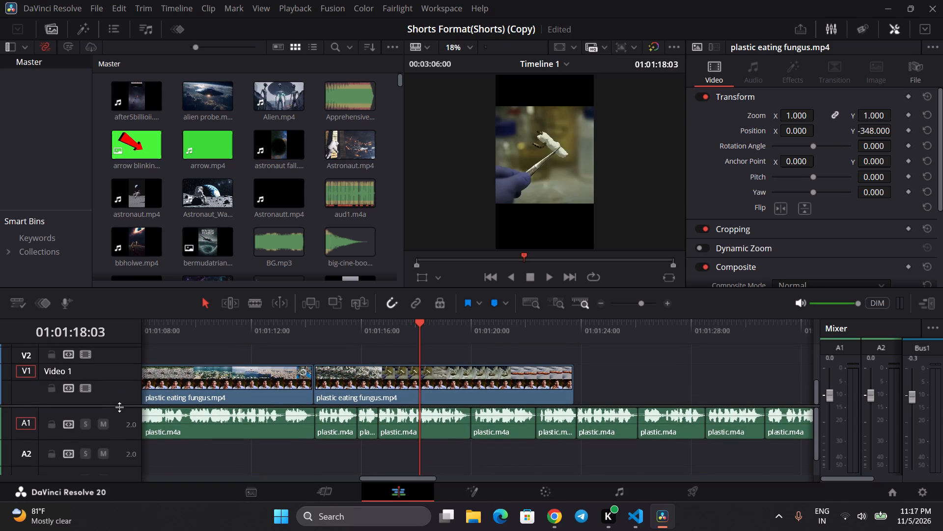
left_click(398, 330)
key("space")
key("space")
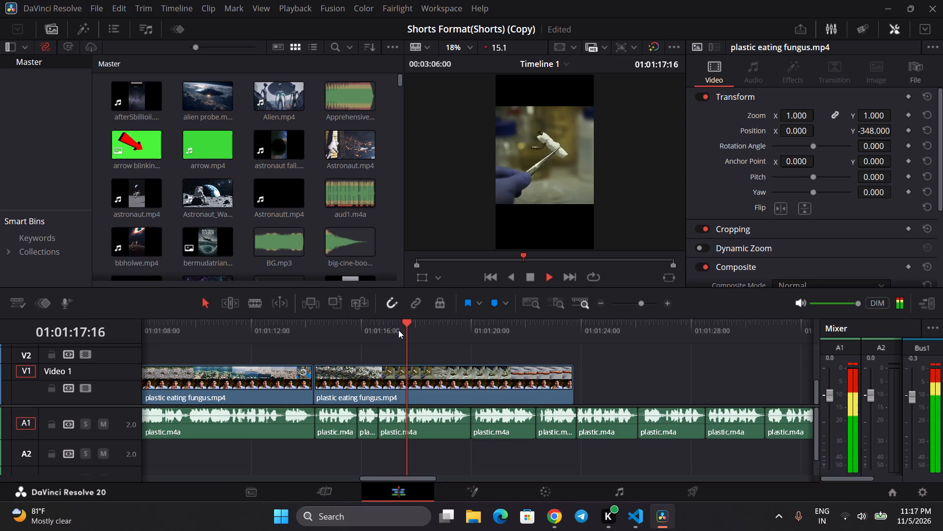
key("space")
key("space")
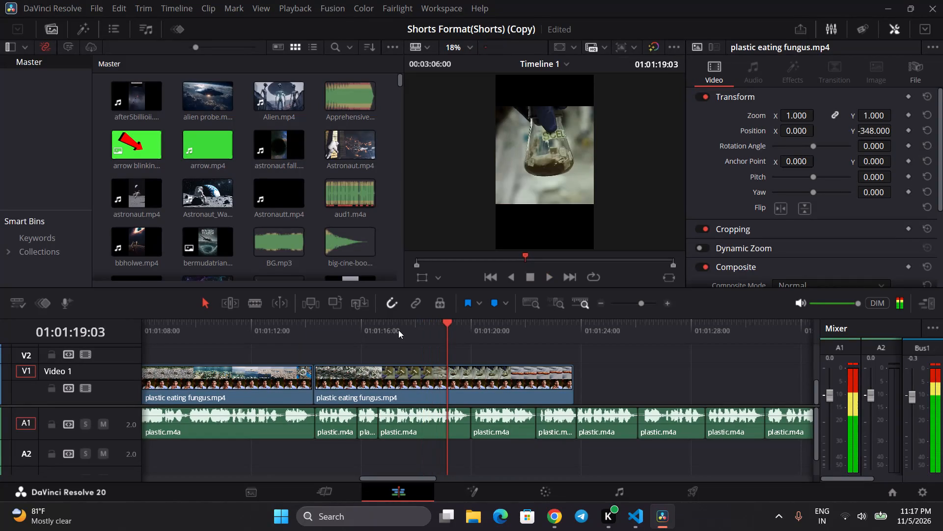
key("space")
key("space")
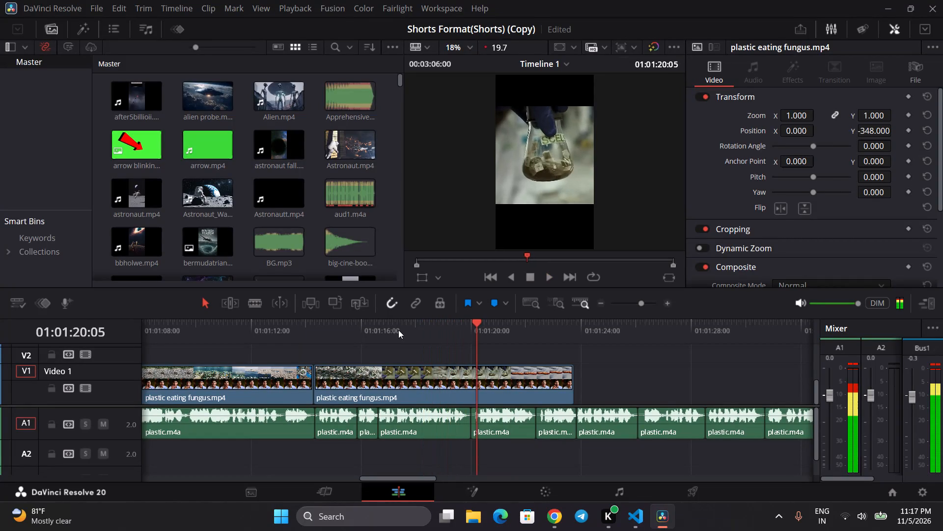
key("space")
key("space")
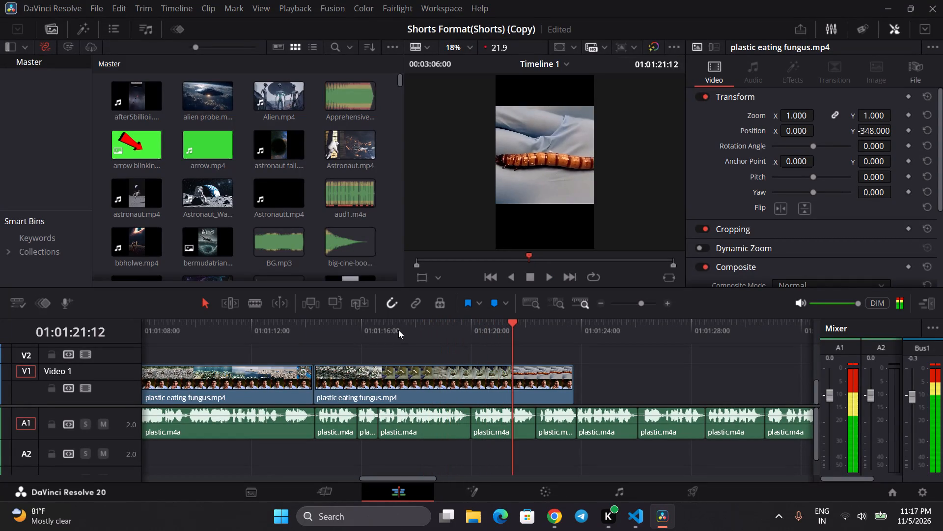
key("space")
key("space")
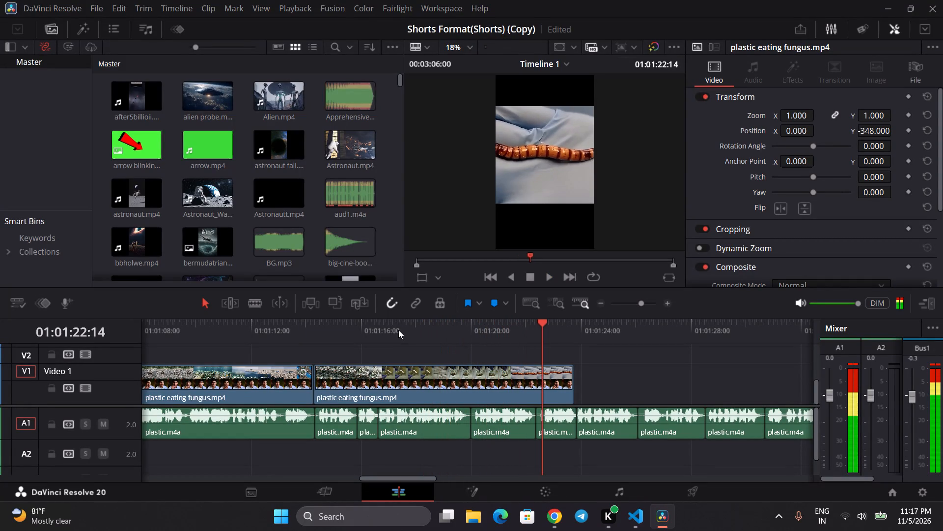
key("space")
key("space")
key("space")
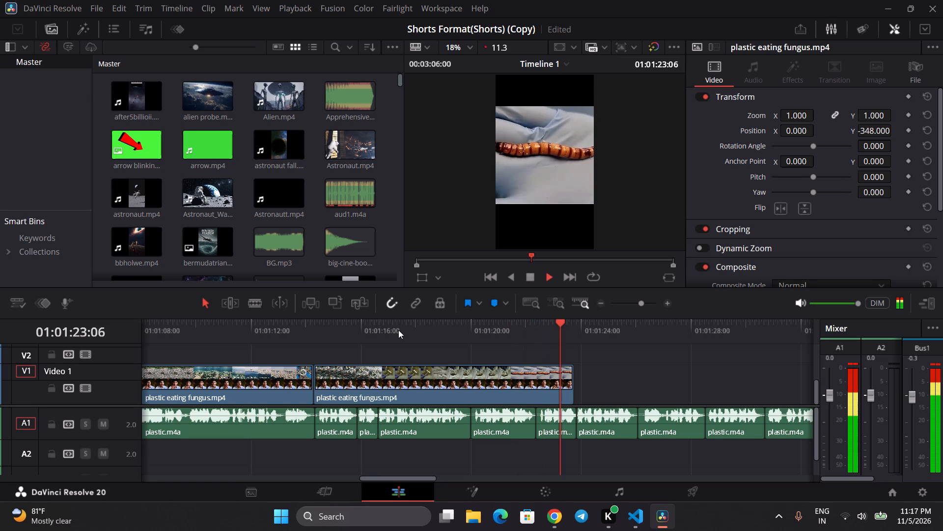
key("space")
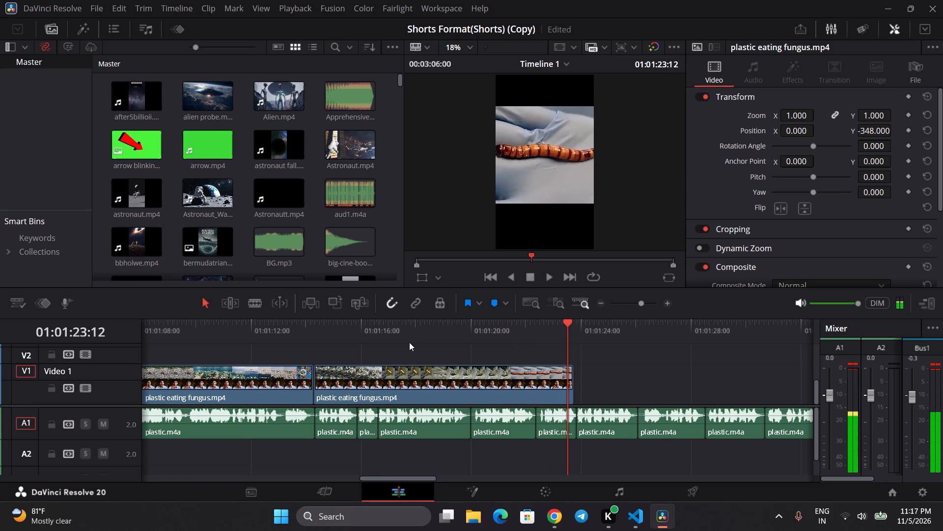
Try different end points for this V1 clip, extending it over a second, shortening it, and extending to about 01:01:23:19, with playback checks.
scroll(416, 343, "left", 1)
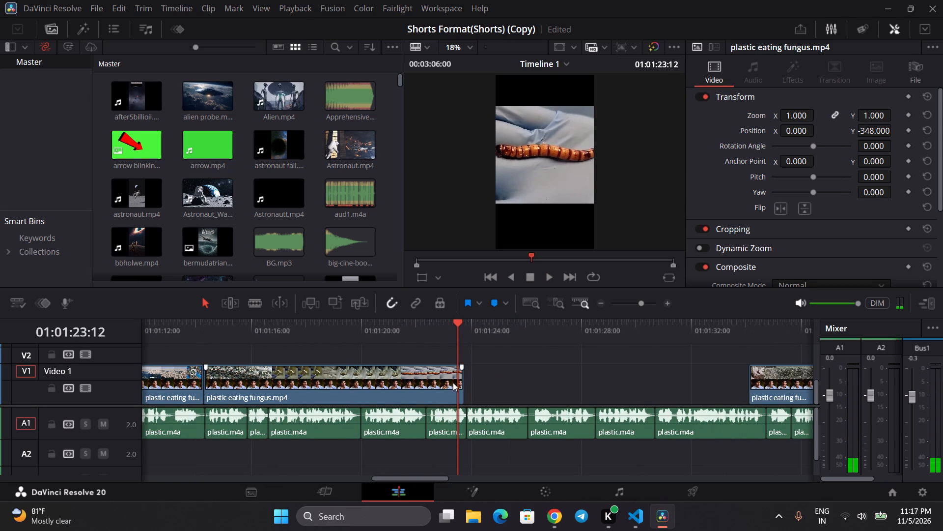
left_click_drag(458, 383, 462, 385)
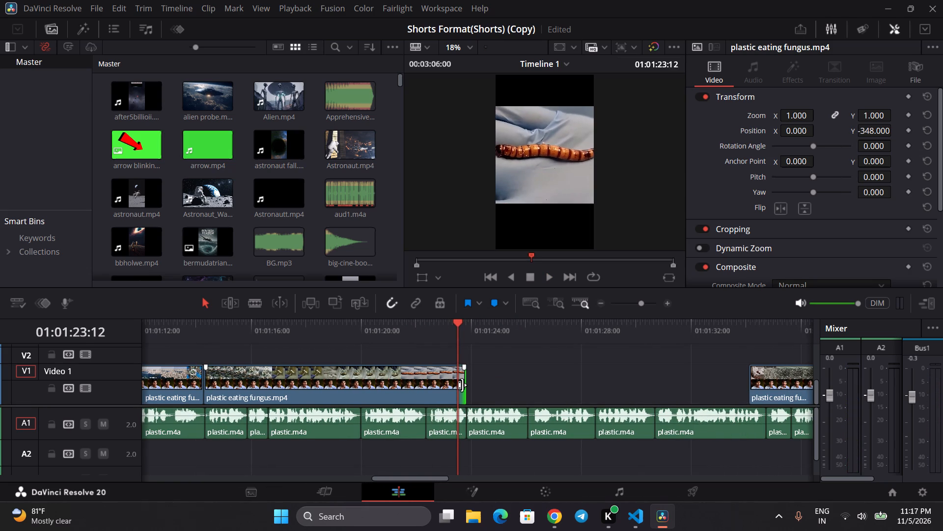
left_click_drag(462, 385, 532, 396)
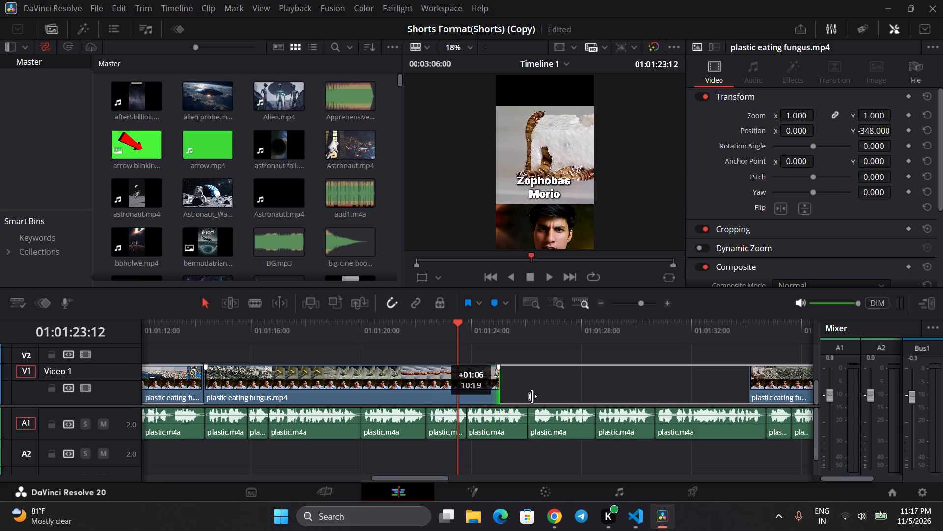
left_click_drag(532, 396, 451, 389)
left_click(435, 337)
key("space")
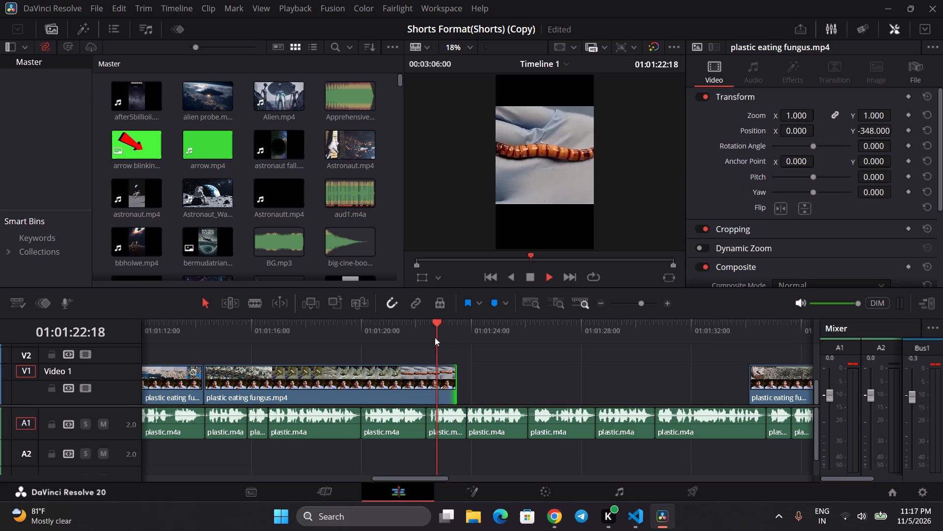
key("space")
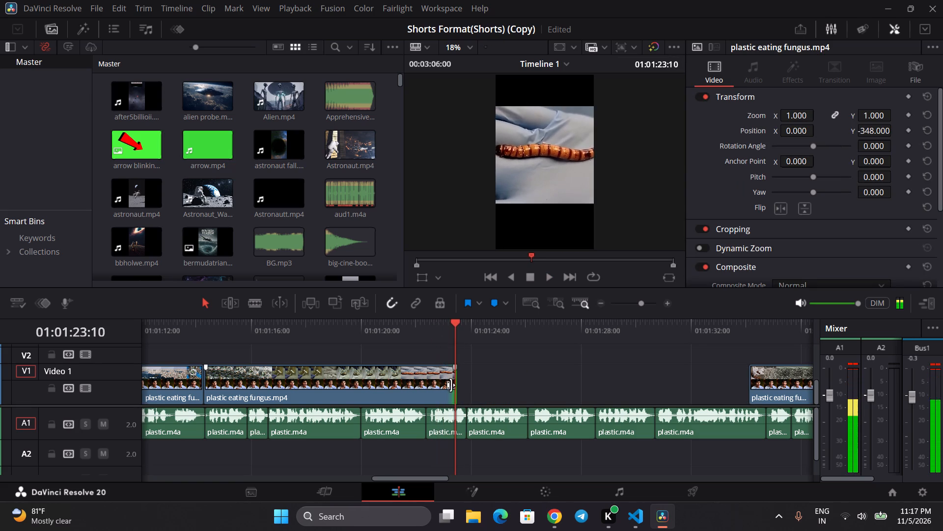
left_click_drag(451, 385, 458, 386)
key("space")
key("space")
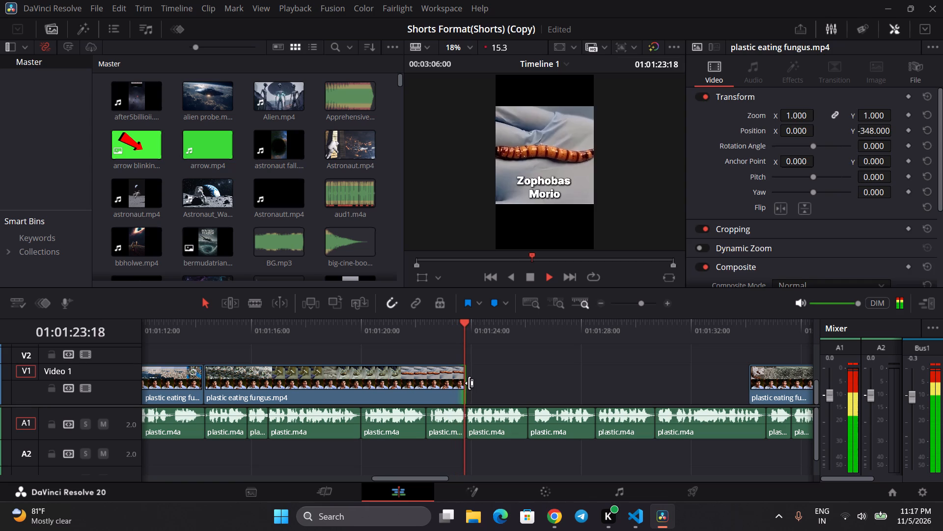
Split the V1 clip near its end at about 01:01:23:15 and delete the short sliver after the cut.
left_click(252, 307)
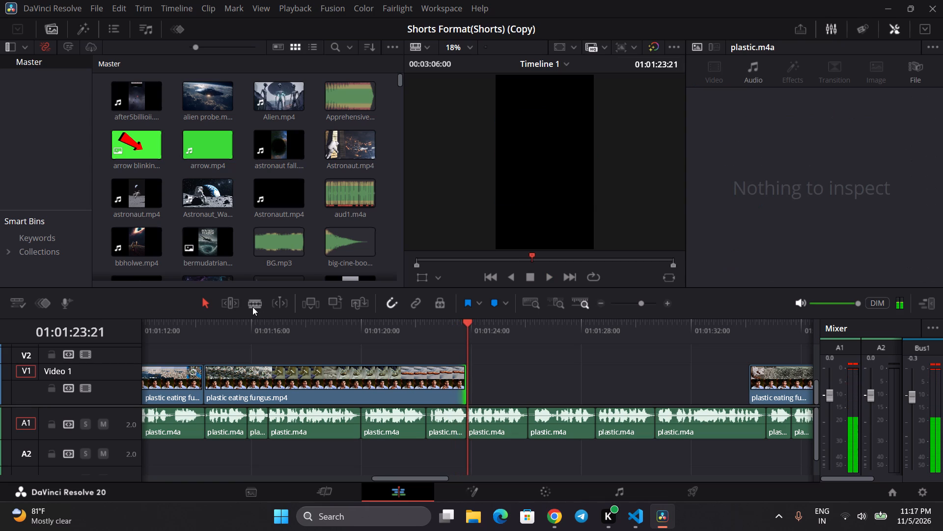
key("space")
key("space")
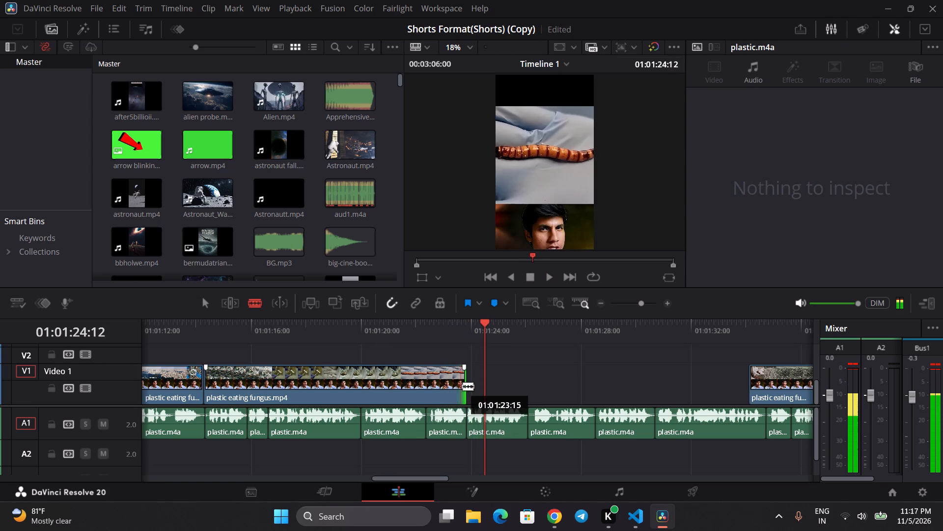
left_click(462, 386)
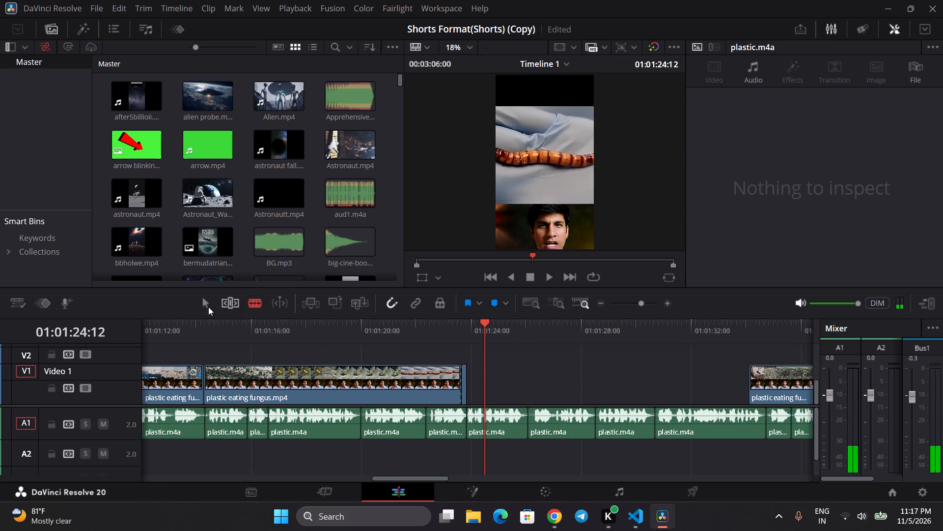
left_click(205, 306)
left_click(464, 376)
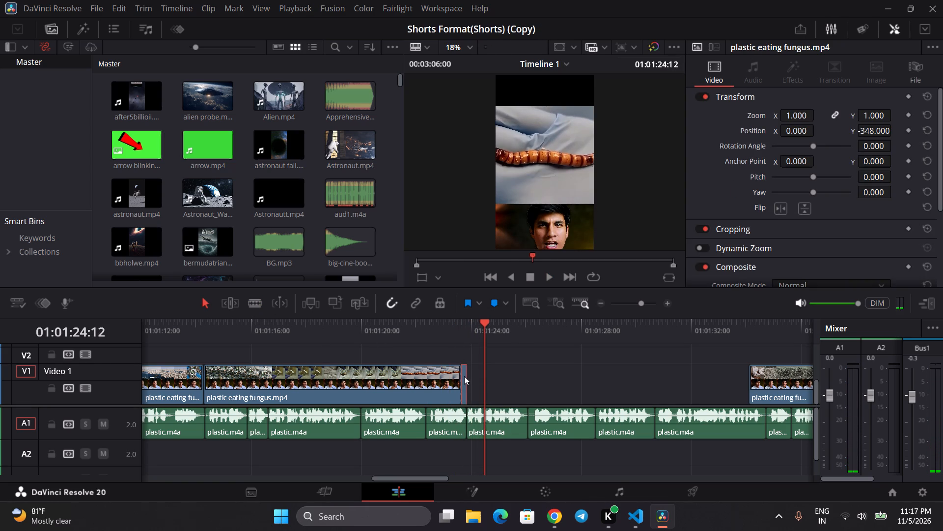
key("BackSpace")
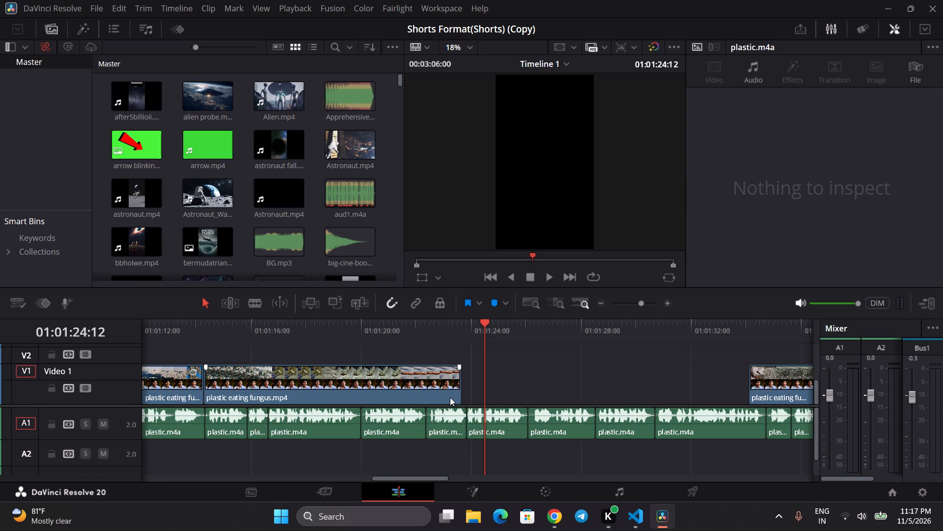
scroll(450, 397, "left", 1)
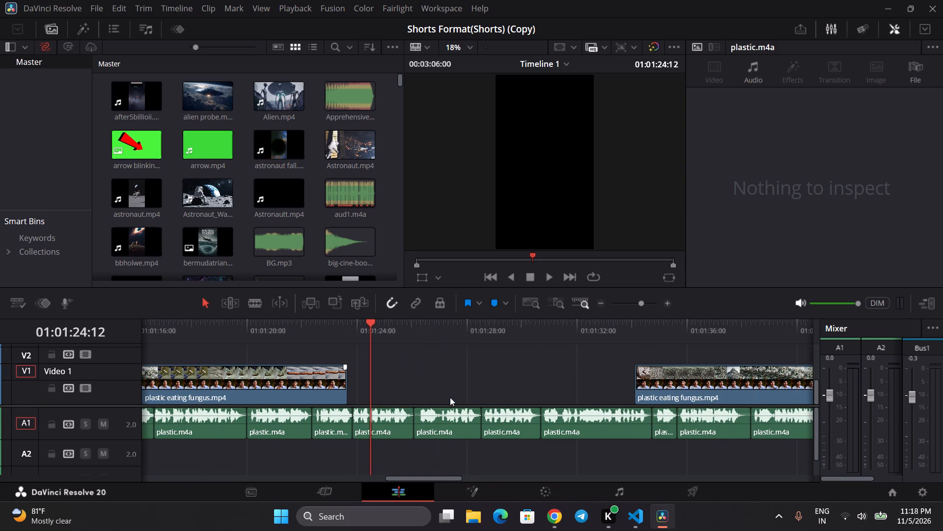
Play the narration over the V1 gap from about 01:01:24:12 to 01:01:29:20 to judge which footage should cover it.
scroll(450, 397, "left", 1)
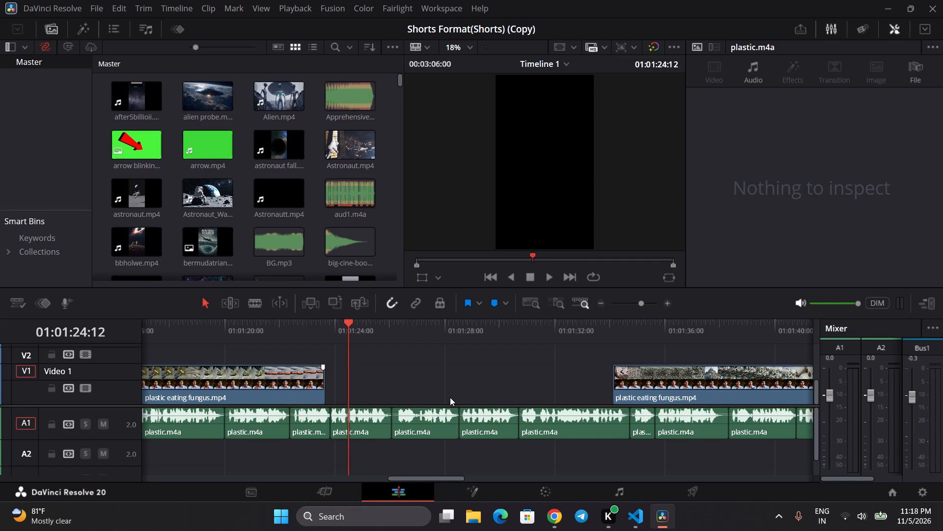
scroll(450, 397, "left", 1)
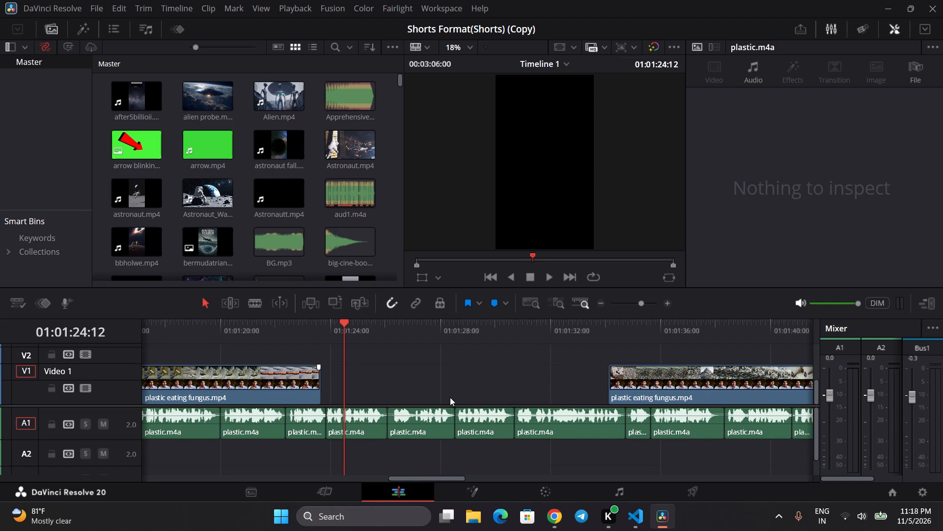
scroll(450, 397, "left", 1)
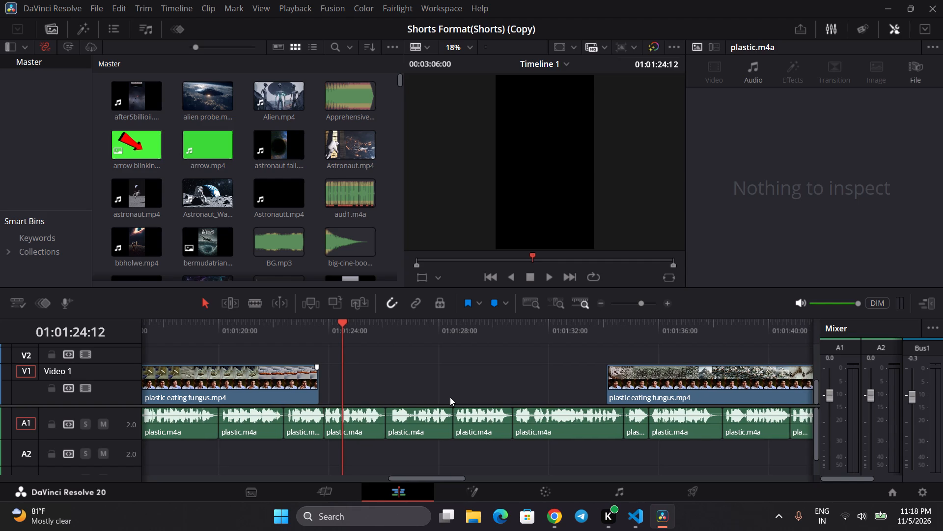
scroll(450, 397, "left", 4)
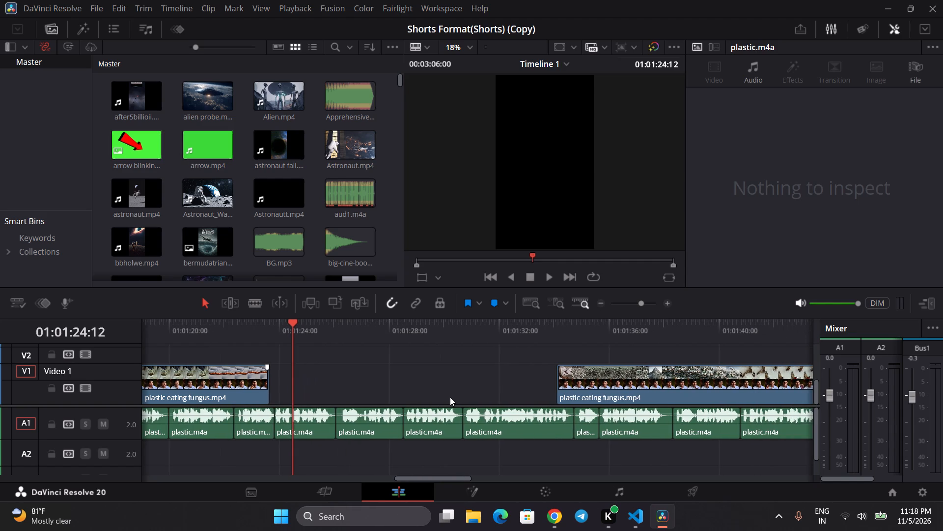
key("space")
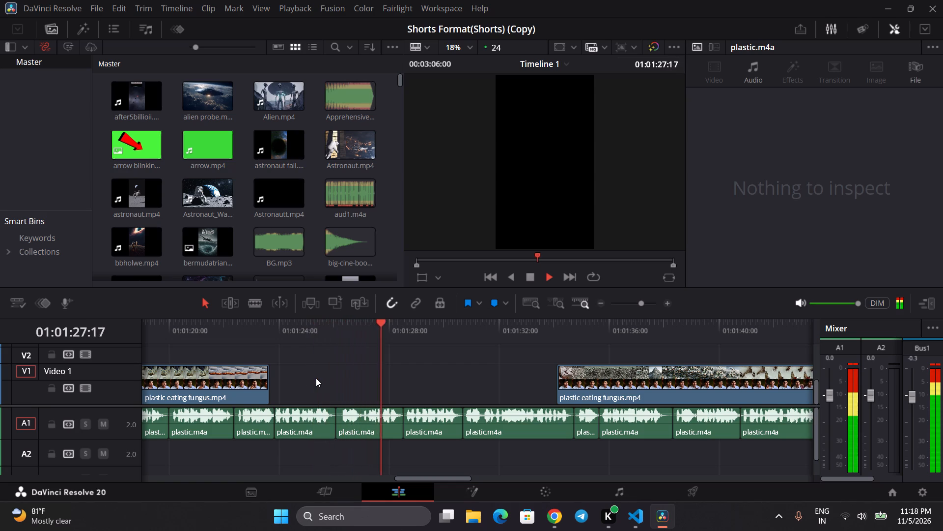
key("space")
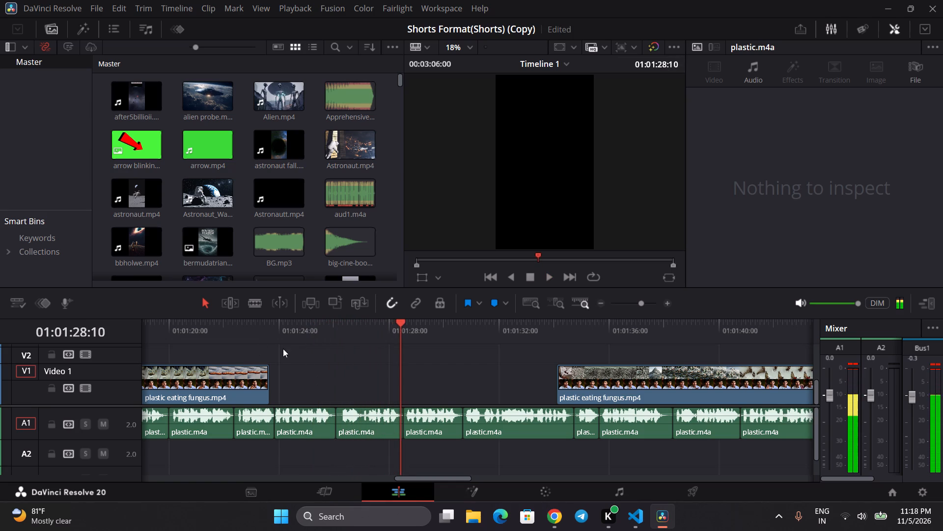
left_click(275, 338)
key("space")
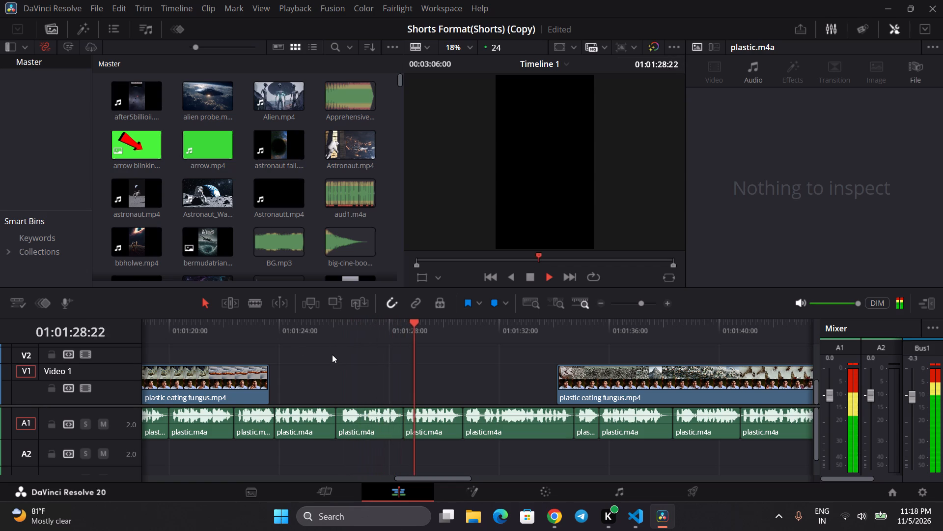
key("space")
scroll(332, 354, "left", 1)
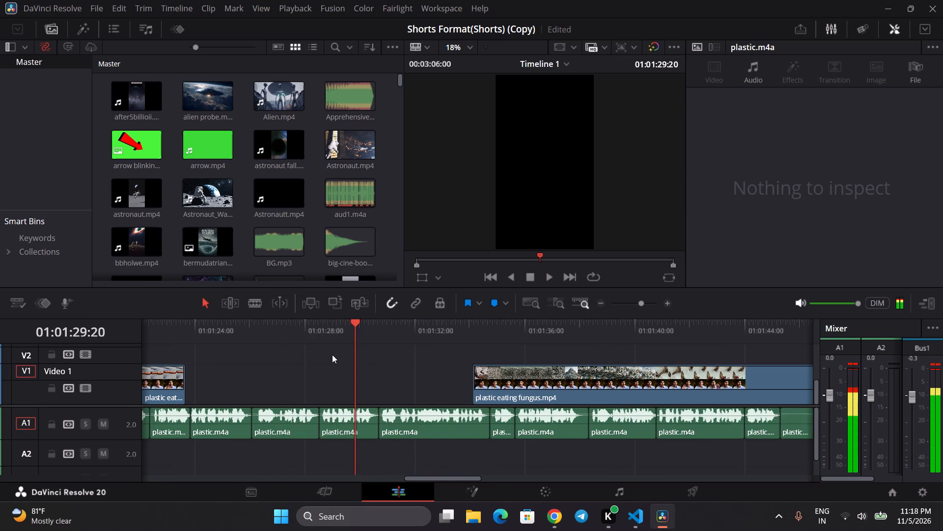
Split the next V1 clip at about 01:01:40:06, where the worm footage begins, and delete the garbage-pile part before the cut.
scroll(332, 354, "left", 1)
left_click(252, 307)
scroll(291, 346, "left", 1)
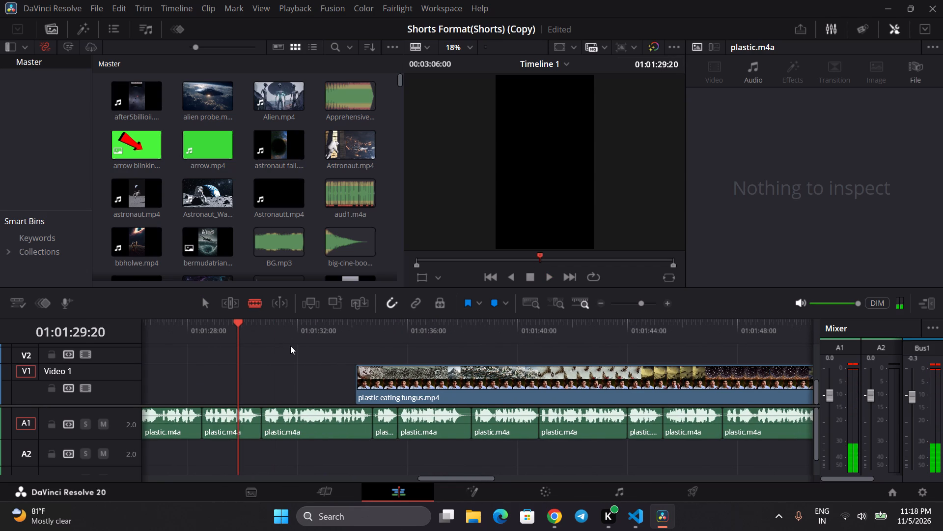
scroll(290, 346, "left", 1)
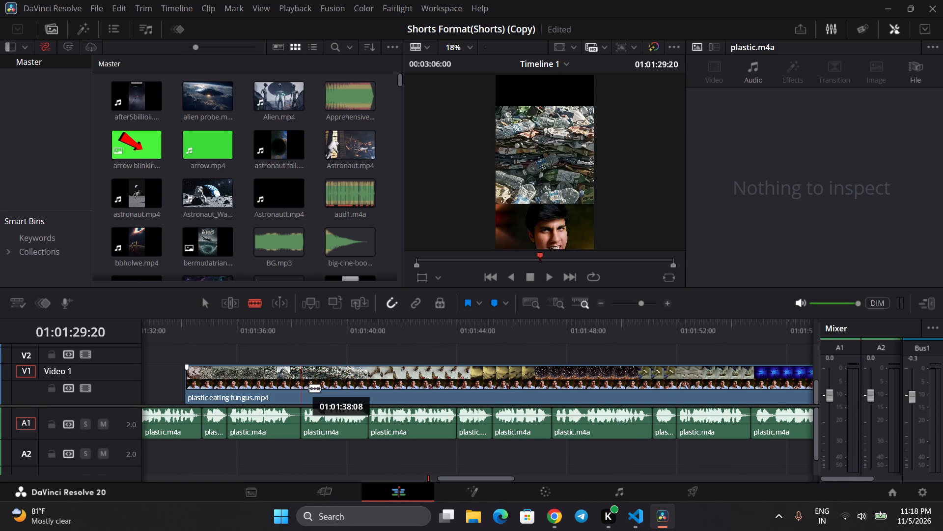
left_click(359, 397)
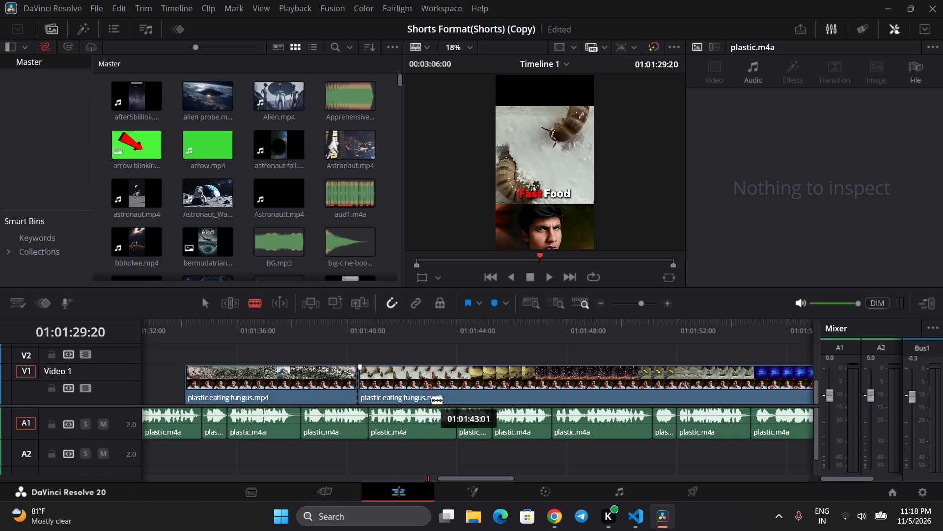
left_click_drag(411, 335, 428, 338)
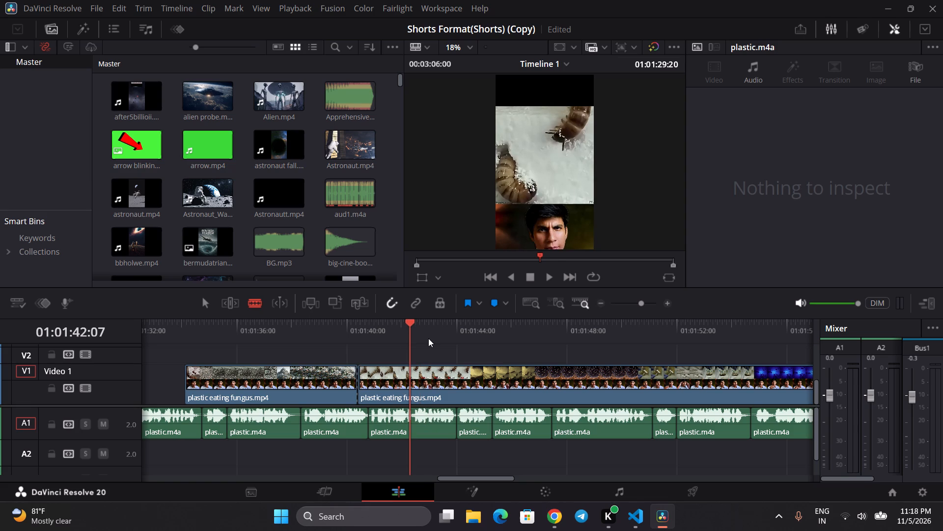
left_click_drag(428, 338, 445, 341)
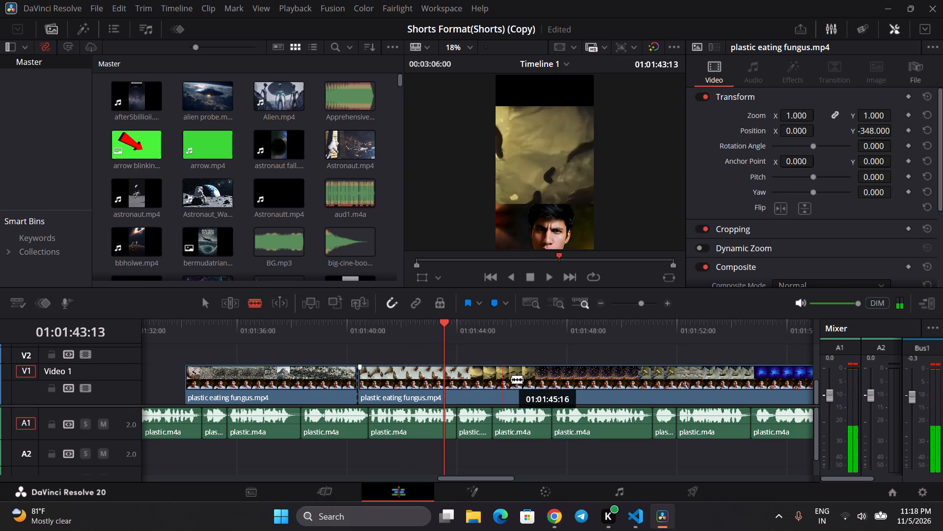
left_click(206, 304)
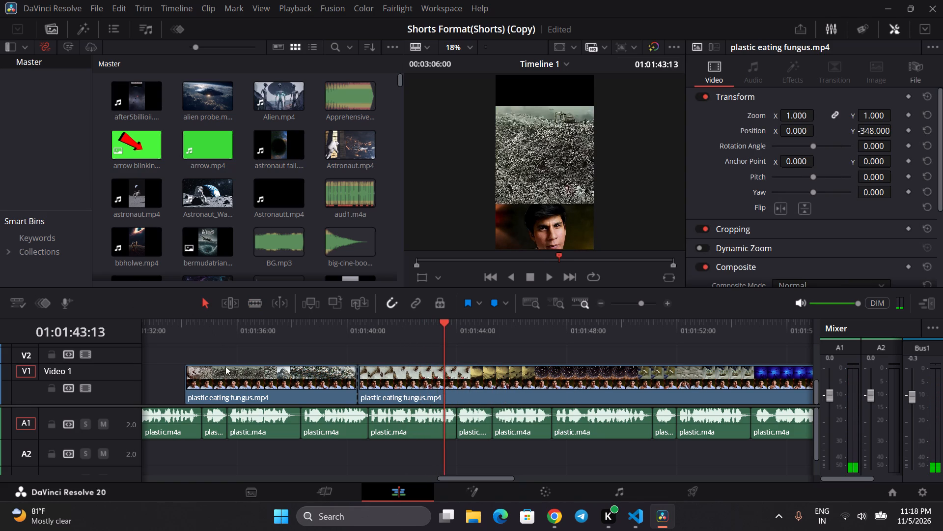
left_click(232, 374)
key("BackSpace")
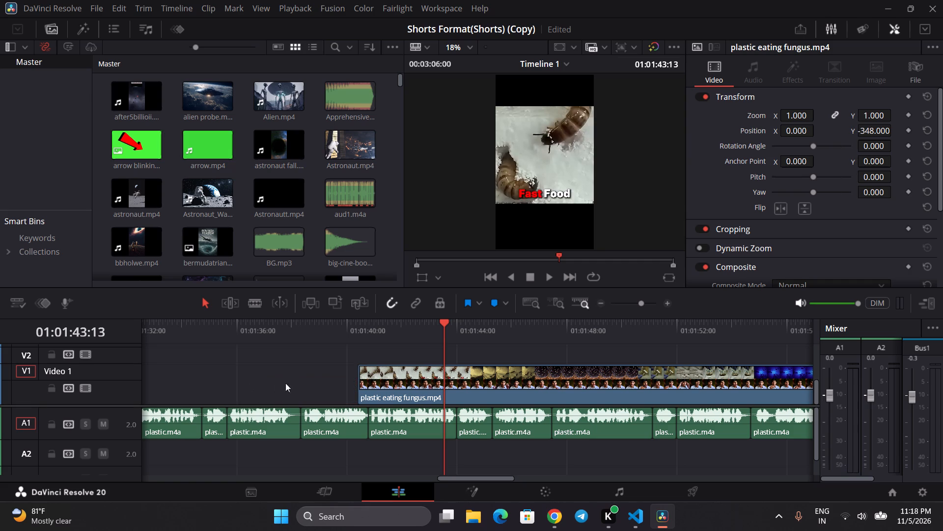
Move the remaining long V1 clip back to about 01:01:23:16, directly after the preceding clip, to close the gap.
scroll(496, 426, "right", 1)
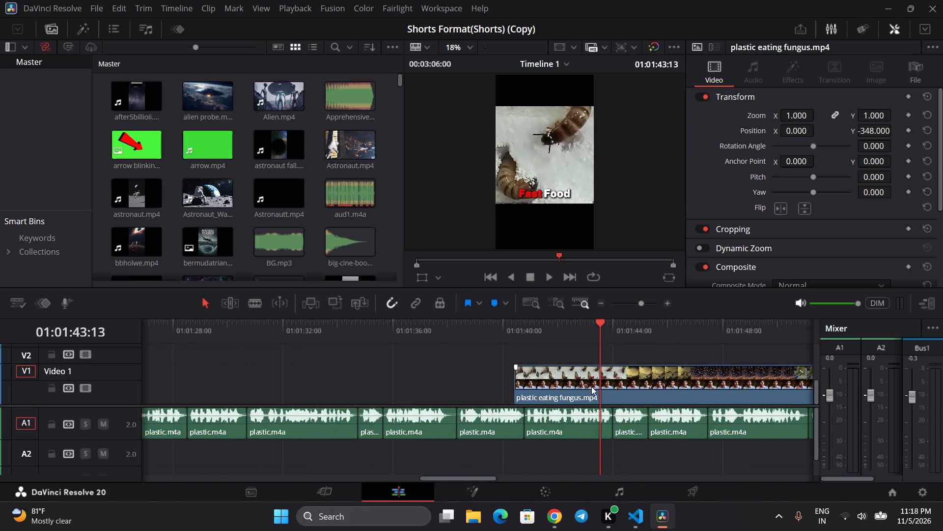
scroll(591, 386, "right", 1)
left_click_drag(676, 390, 512, 387)
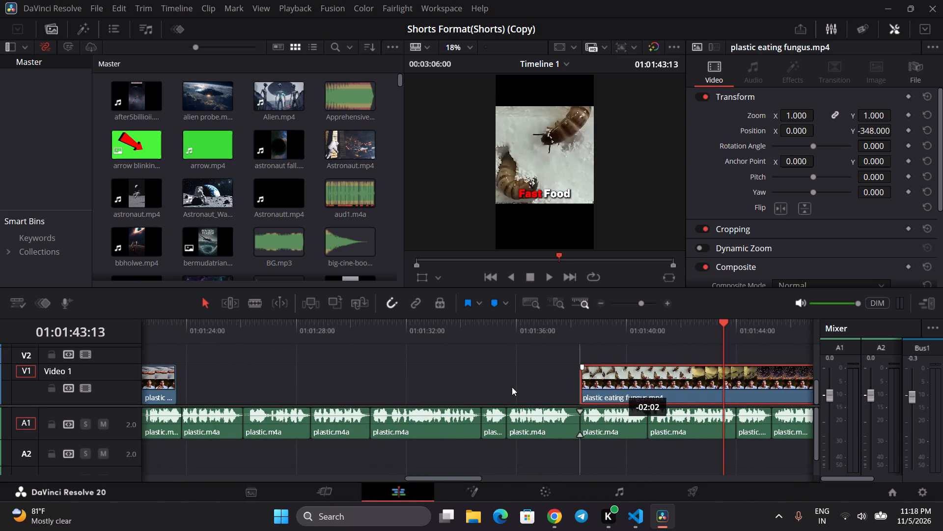
left_click_drag(512, 387, 246, 373)
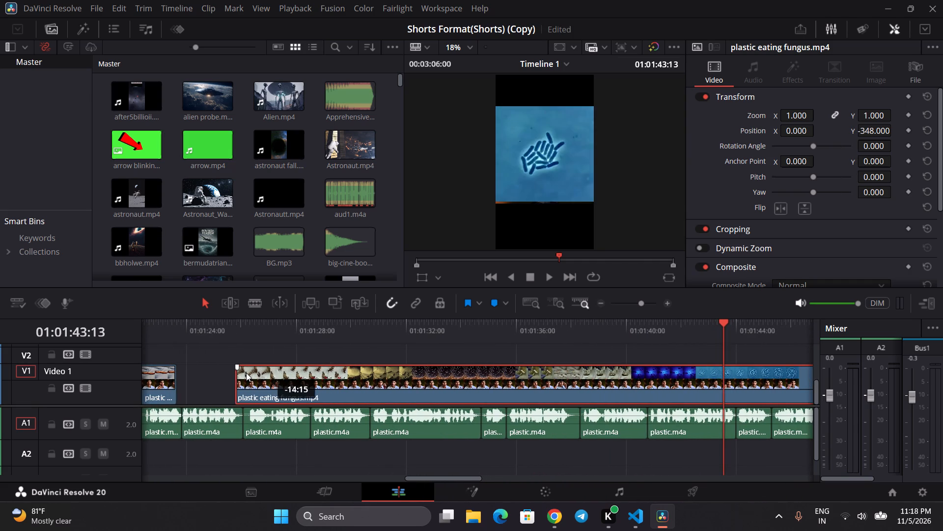
left_click_drag(246, 373, 217, 377)
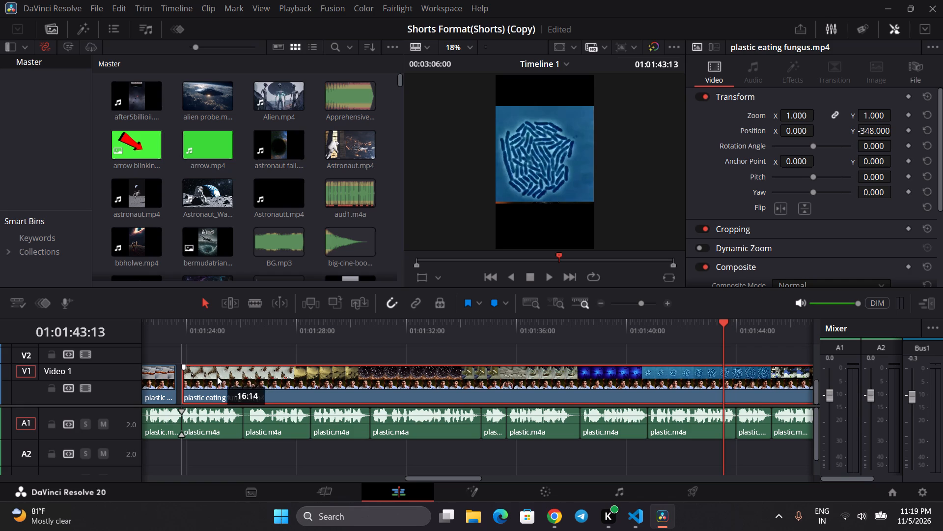
left_click_drag(217, 377, 214, 377)
scroll(183, 361, "right", 1)
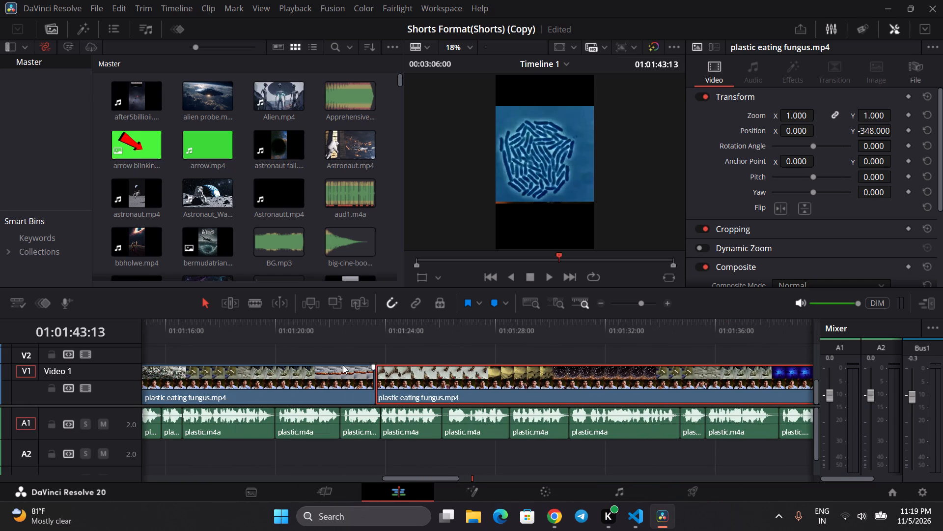
Play the moved V1 clip from about 01:01:23:16 to 01:01:29:03, pausing at intervals to check its visuals against the narration.
left_click(357, 344)
left_click(374, 332)
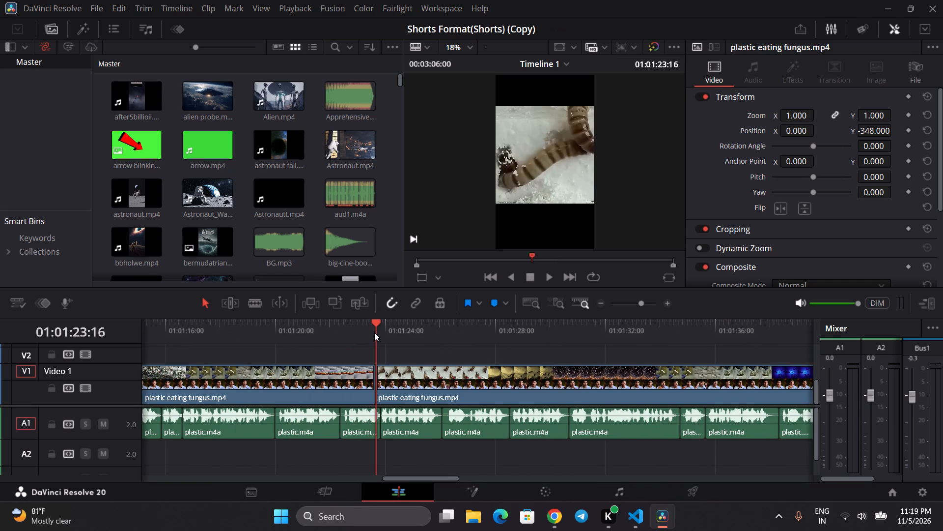
key("space")
key("space")
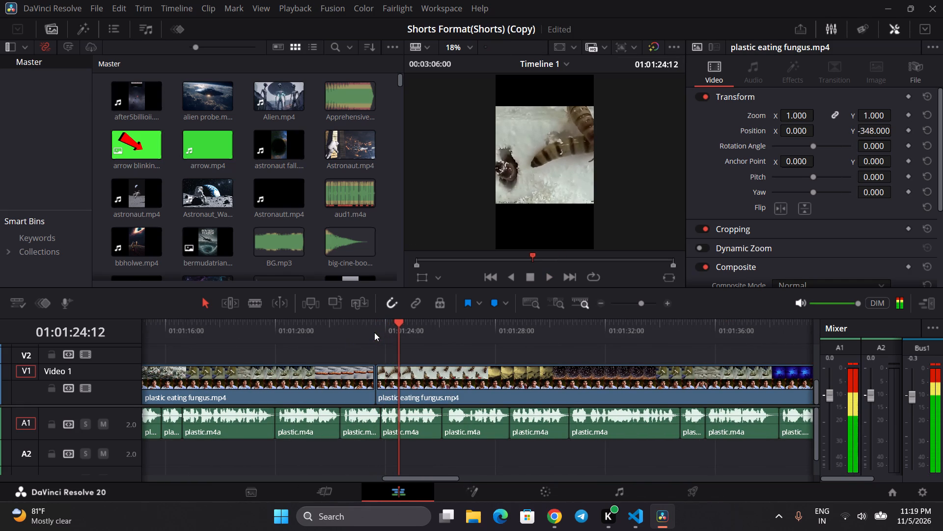
key("space")
key("space")
key("space")
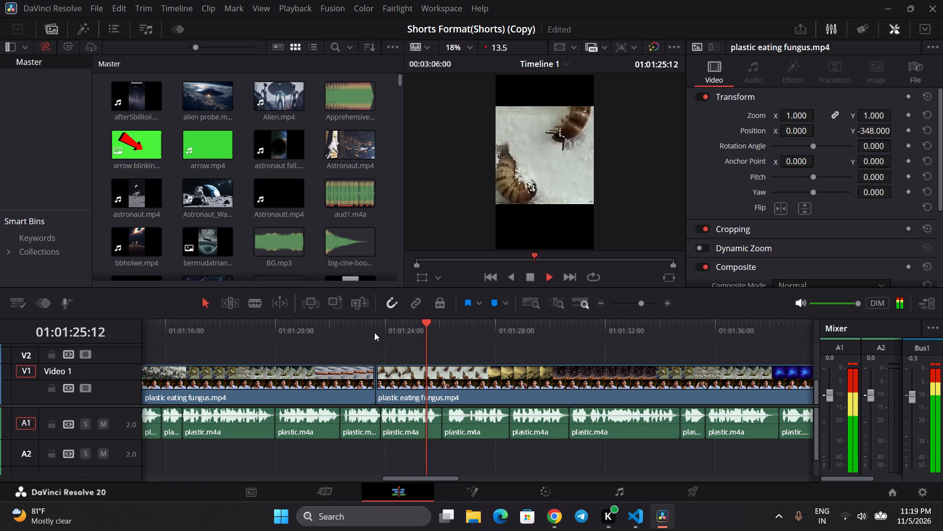
key("space")
key("space")
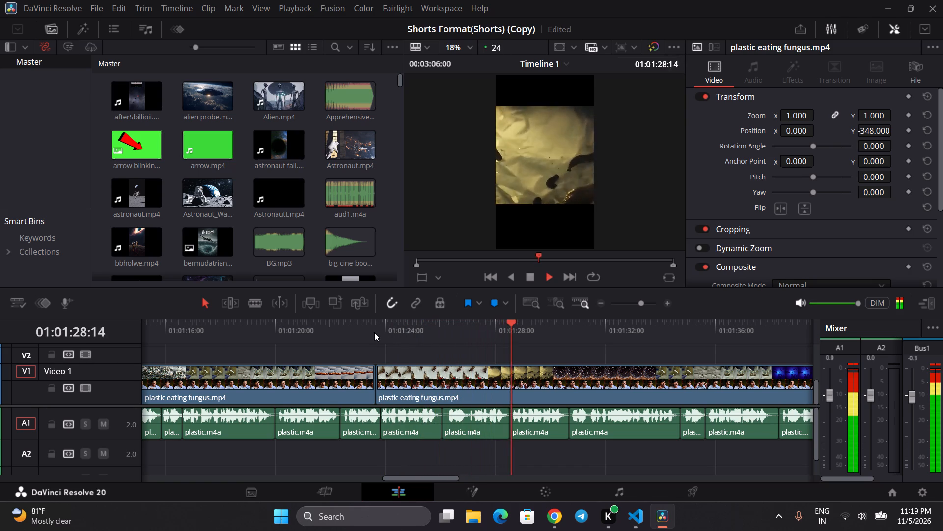
key("space")
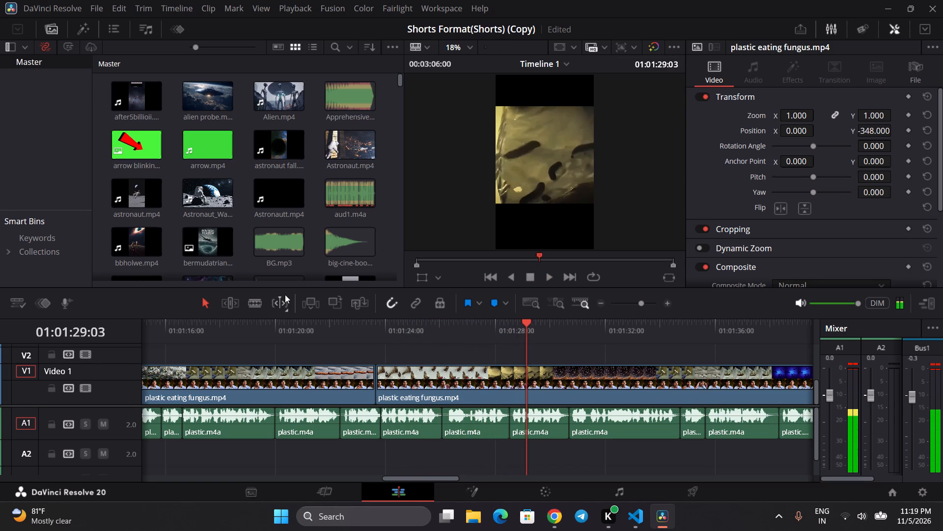
With snapping turned off, split the moved V1 clip at about 01:01:25:19 and again at about 01:01:27:10.
left_click(255, 308)
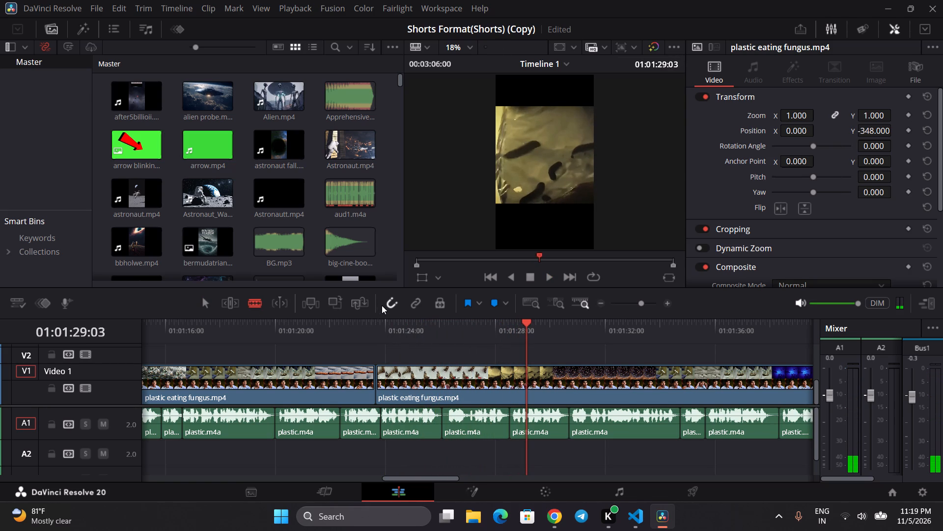
left_click(386, 302)
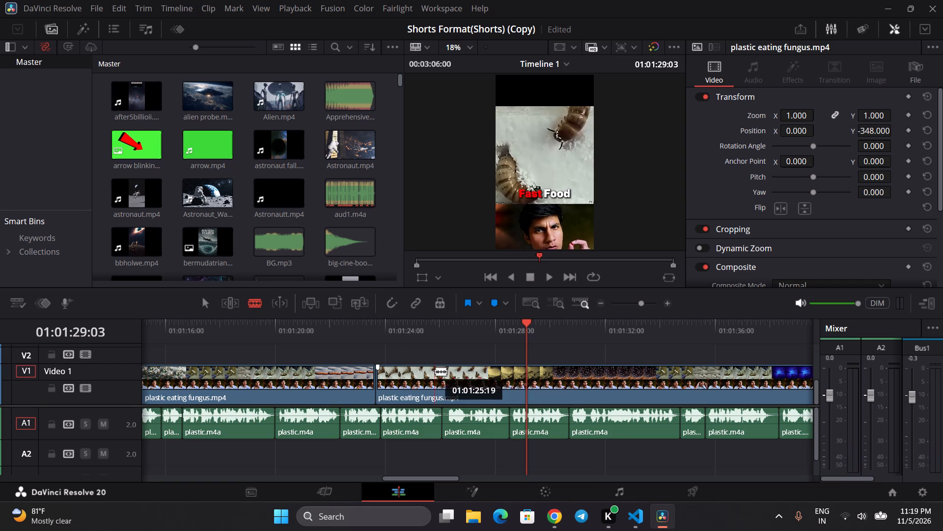
left_click(434, 371)
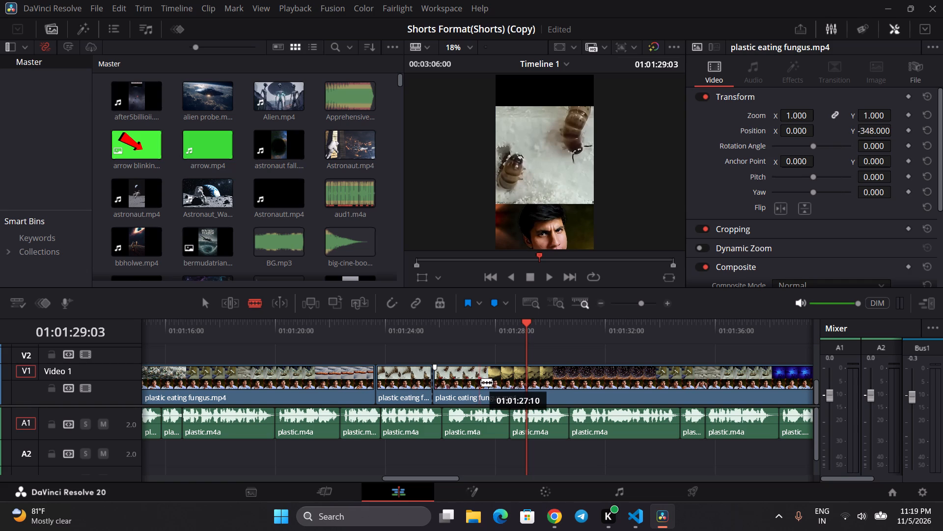
left_click(482, 383)
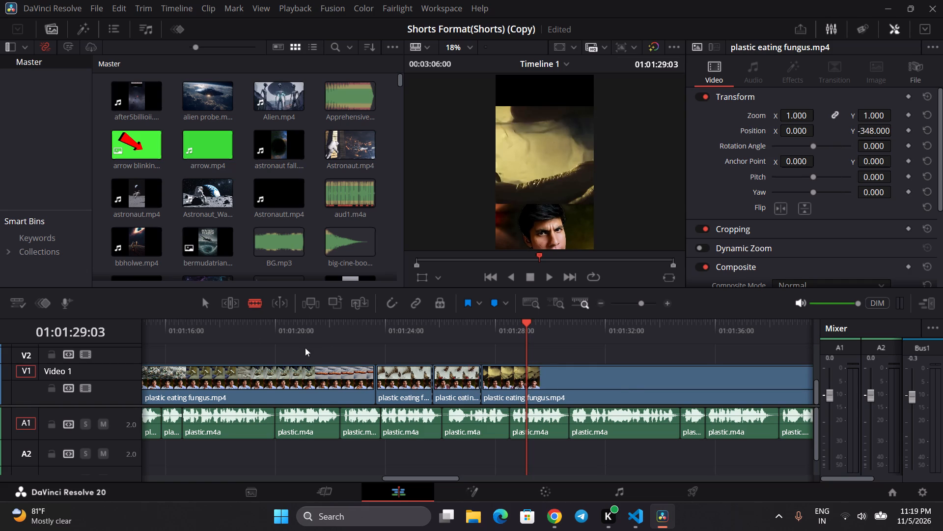
Move the short middle piece between the two cuts off V1 up to the V4 track, at about 01:01:25.
left_click(208, 303)
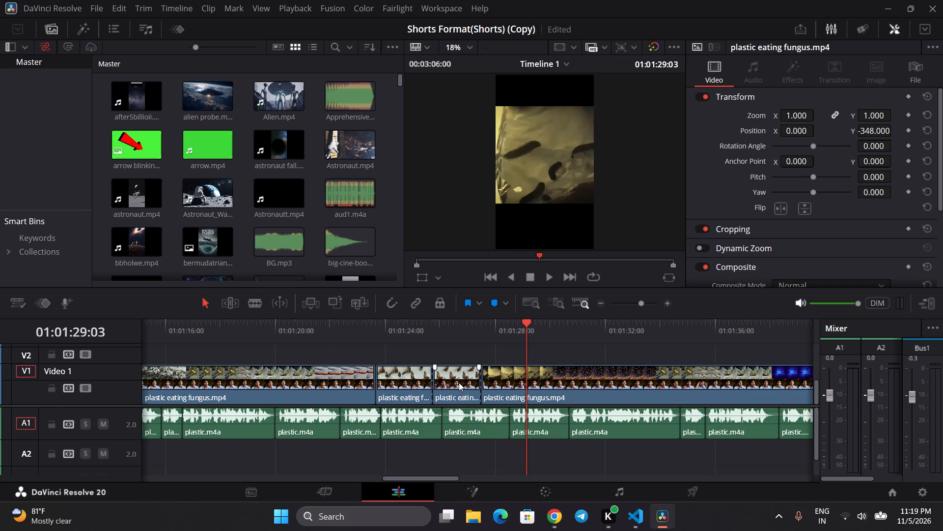
left_click_drag(459, 383, 448, 359)
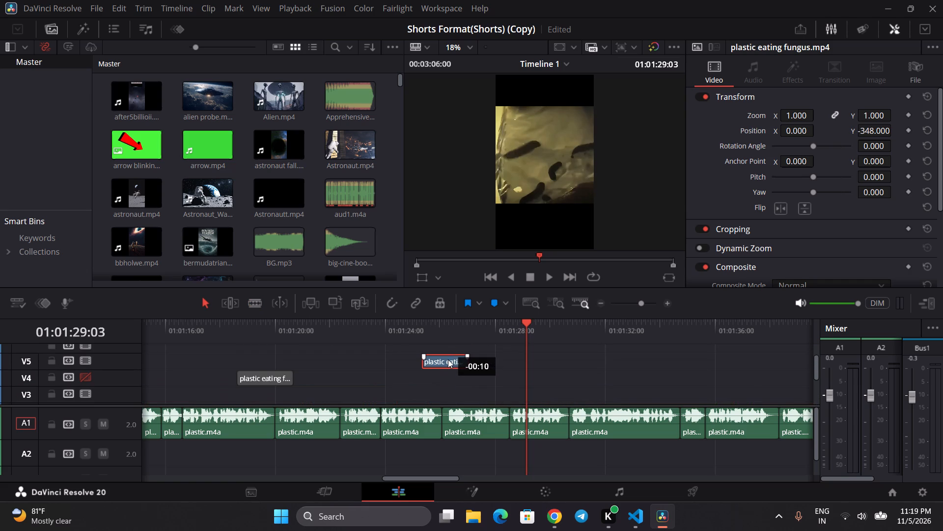
left_click_drag(448, 359, 447, 374)
scroll(434, 368, "down", 2)
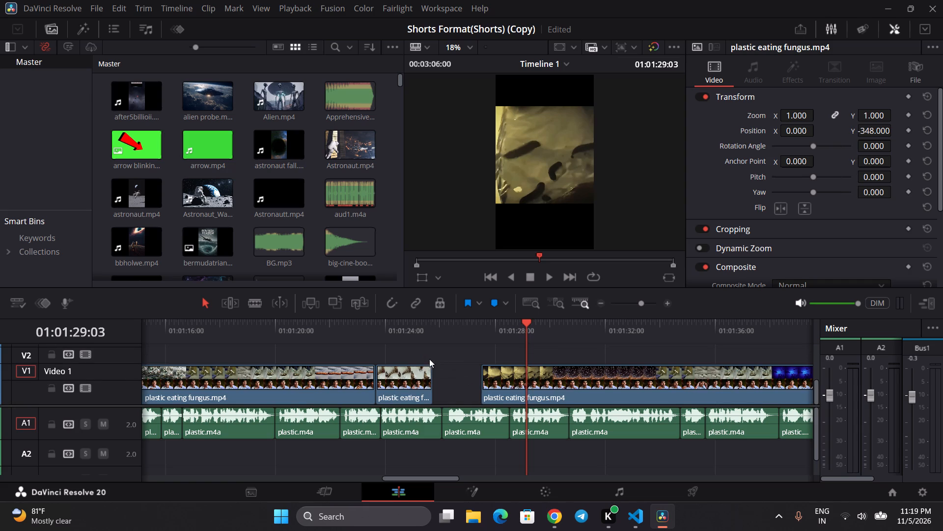
Move the long V1 clip after the gap earlier to about 01:01:26:01, at the narration clip's start, and turn snapping back on.
left_click_drag(503, 383, 485, 380)
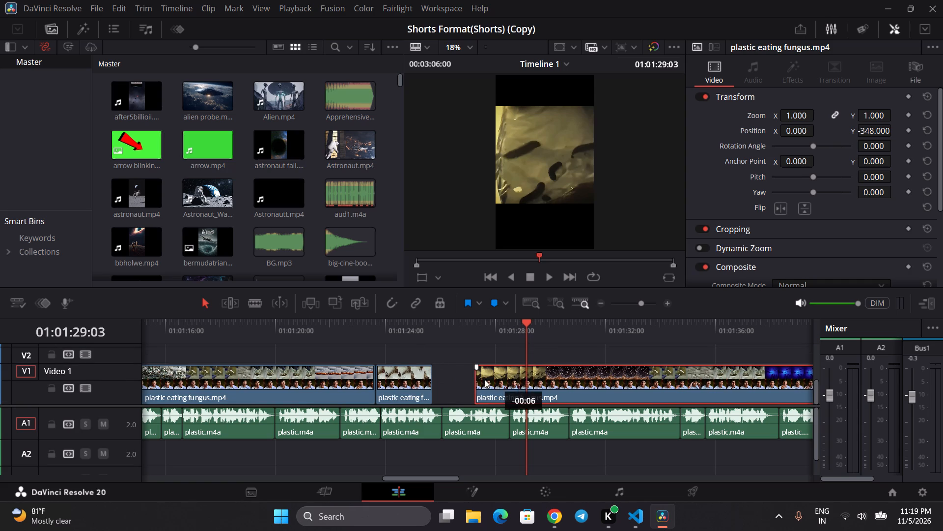
left_click_drag(485, 380, 462, 377)
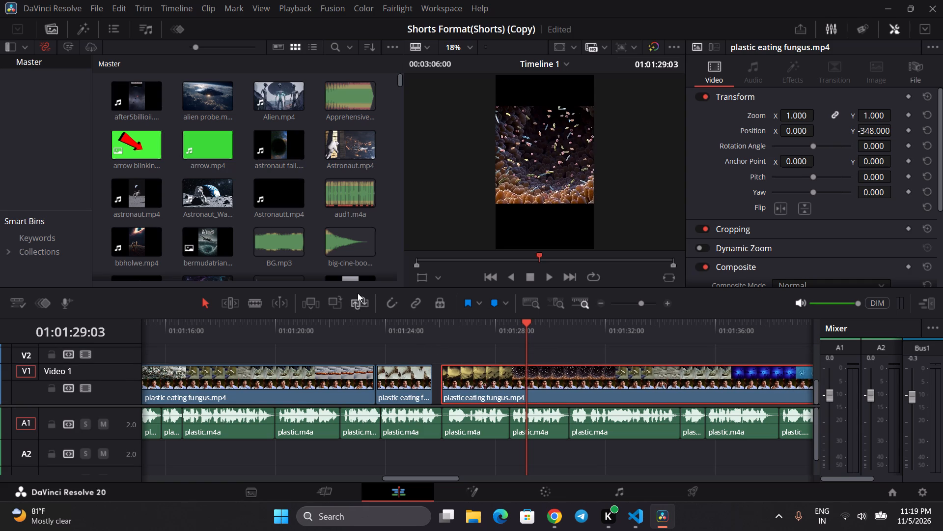
left_click(391, 307)
left_click_drag(465, 383, 463, 383)
Move the long V1 clip earlier to meet the end of the short clip before it, at about 01:01:25:18, closing the gap.
left_click_drag(463, 383, 457, 383)
Play the V1 footage from about 01:01:23:16 to 01:01:39:07, pausing at intervals to check its visuals against the narration.
left_click(375, 333)
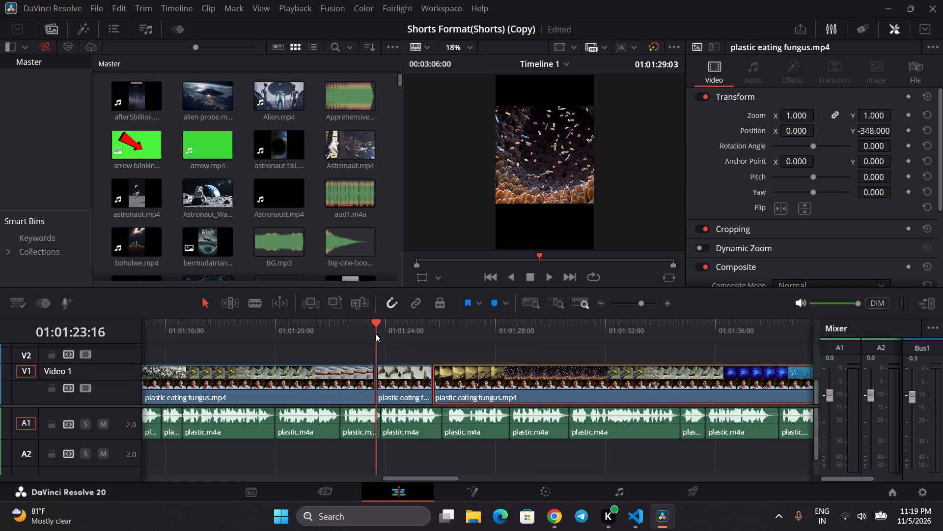
key("space")
key("space")
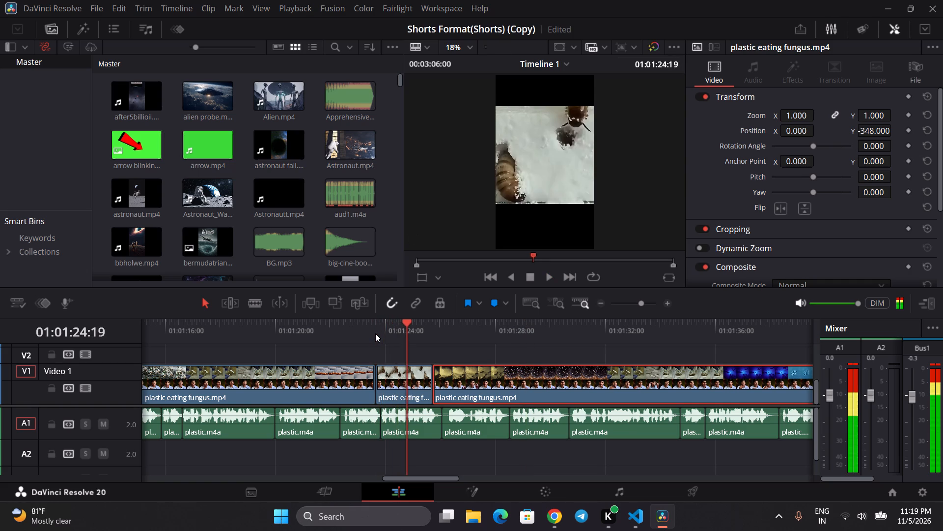
key("space")
key("space")
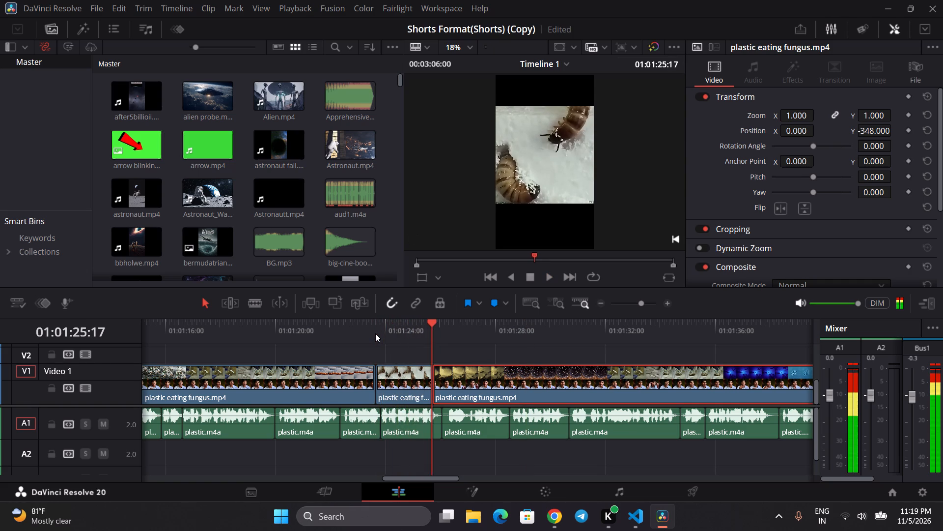
key("space")
key("space")
key("space")
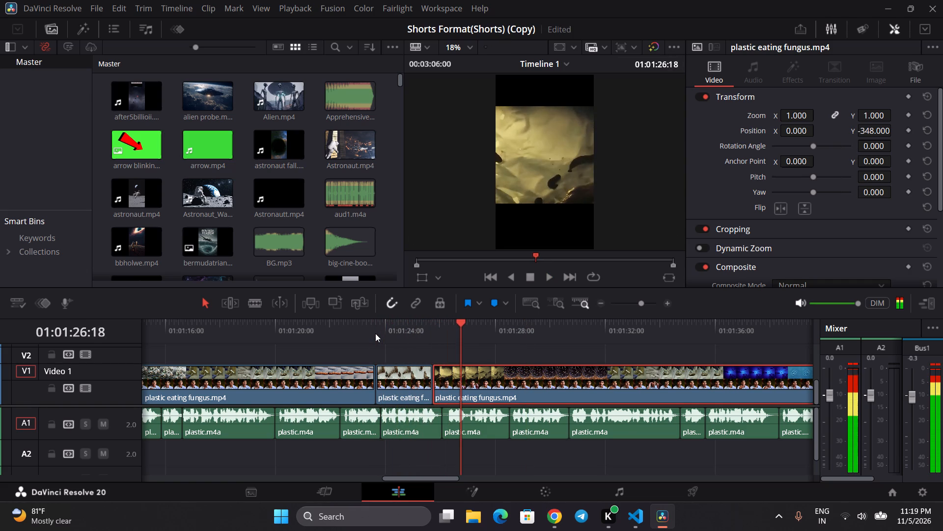
key("space")
key("space")
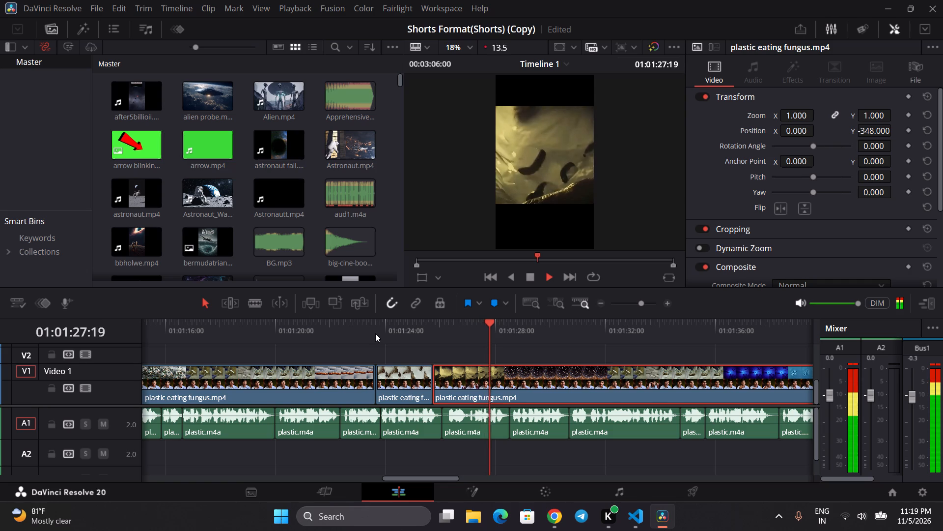
key("space")
key("space")
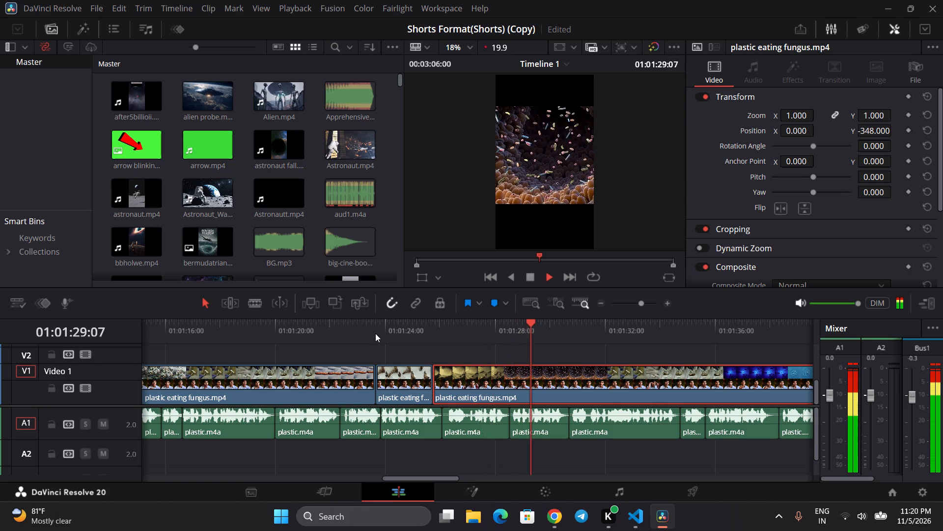
key("space")
key("space")
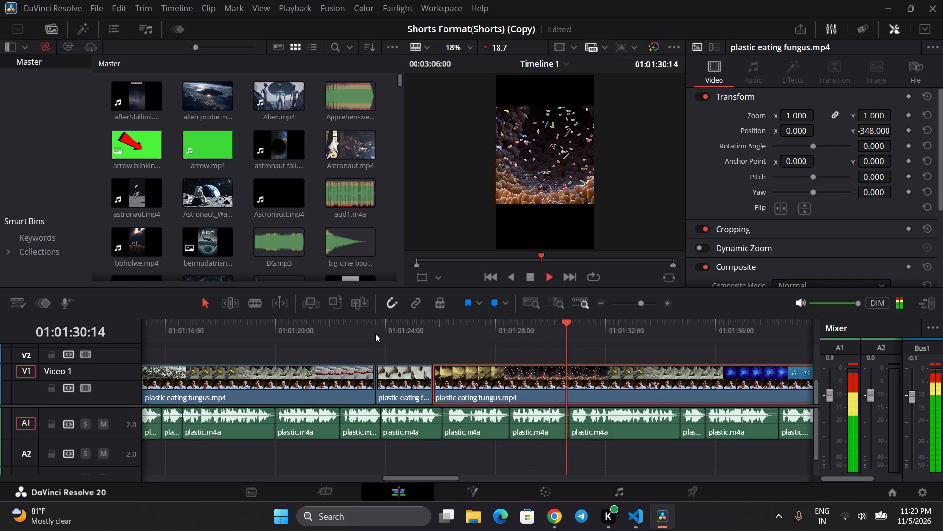
key("space")
key("space")
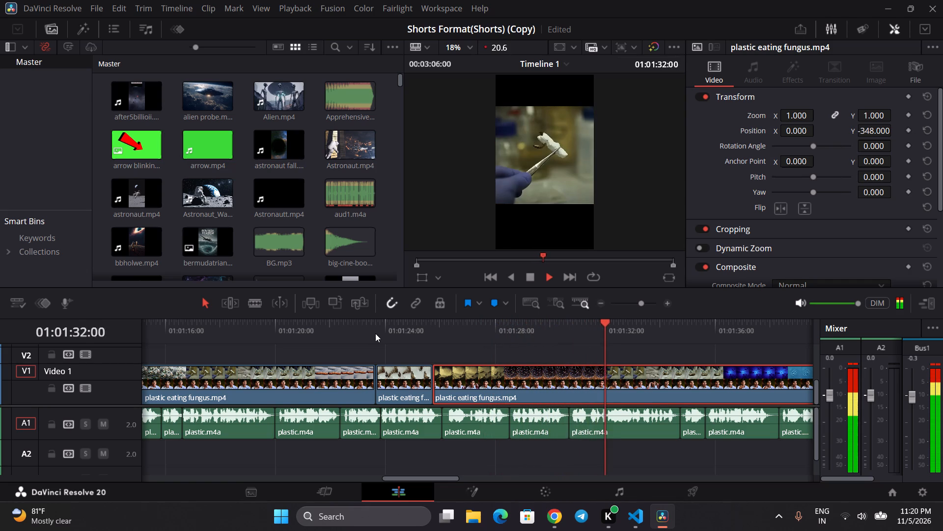
key("space")
key("space")
key("space")
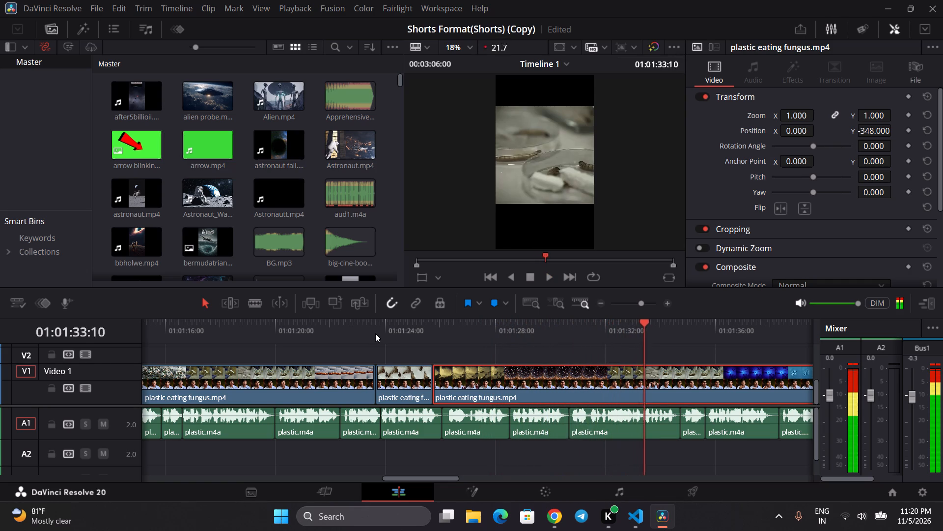
key("space")
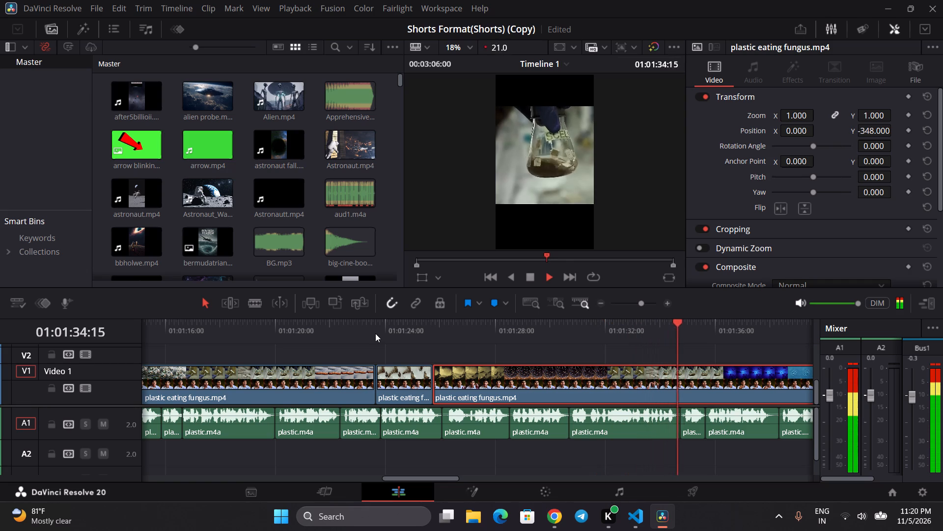
key("space")
key("space")
key("space")
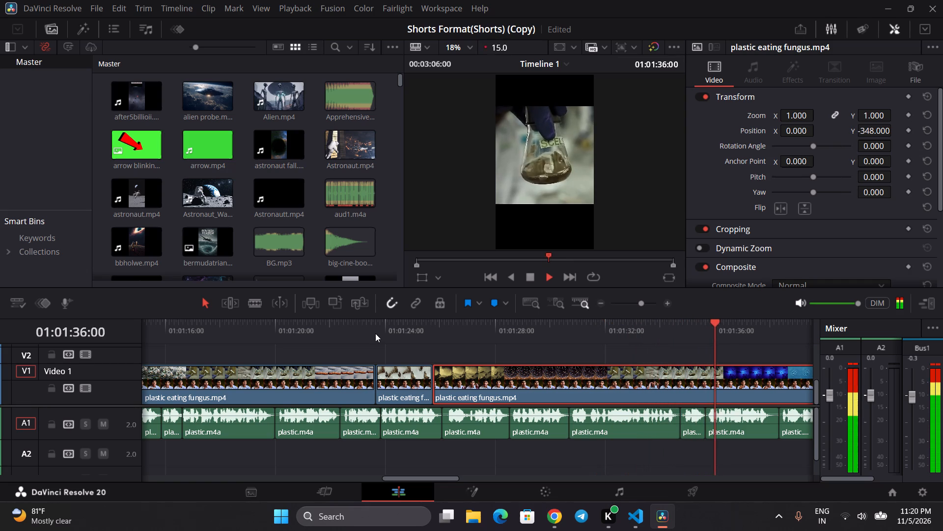
key("space")
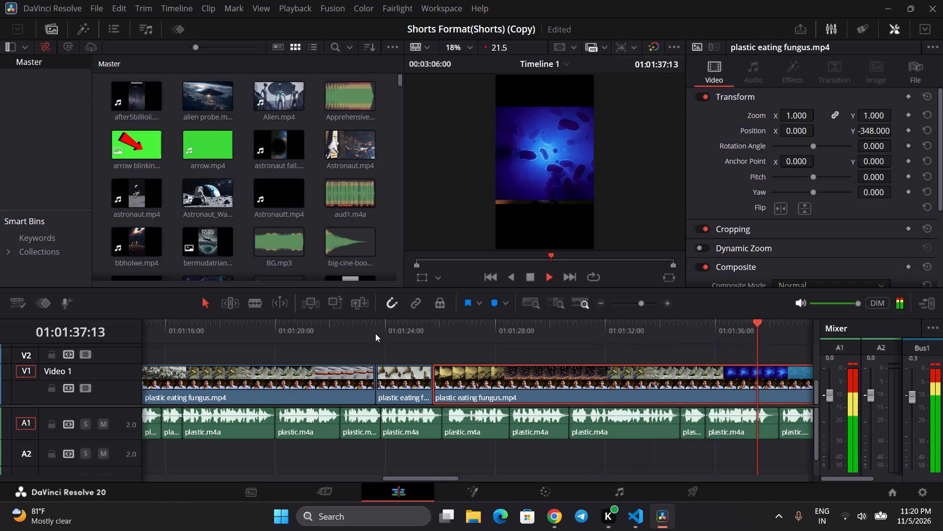
key("space")
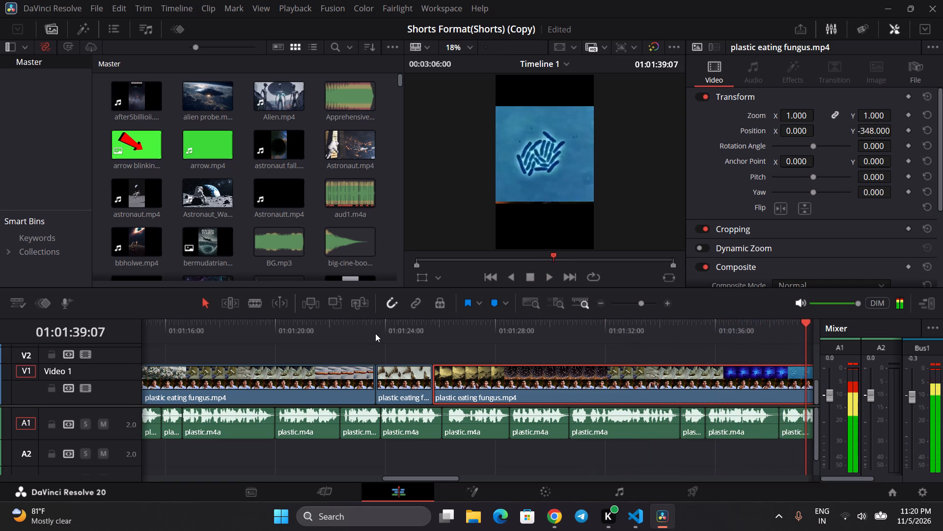
With snapping turned off, split the long V1 clip at about 01:01:36, where the blue bacteria footage begins, and turn snapping back on.
scroll(375, 333, "left", 1)
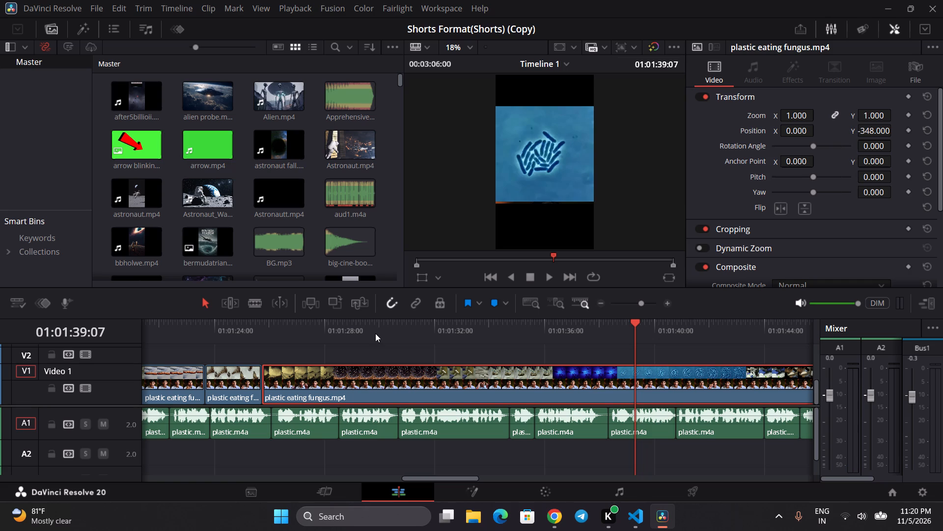
scroll(403, 333, "left", 1)
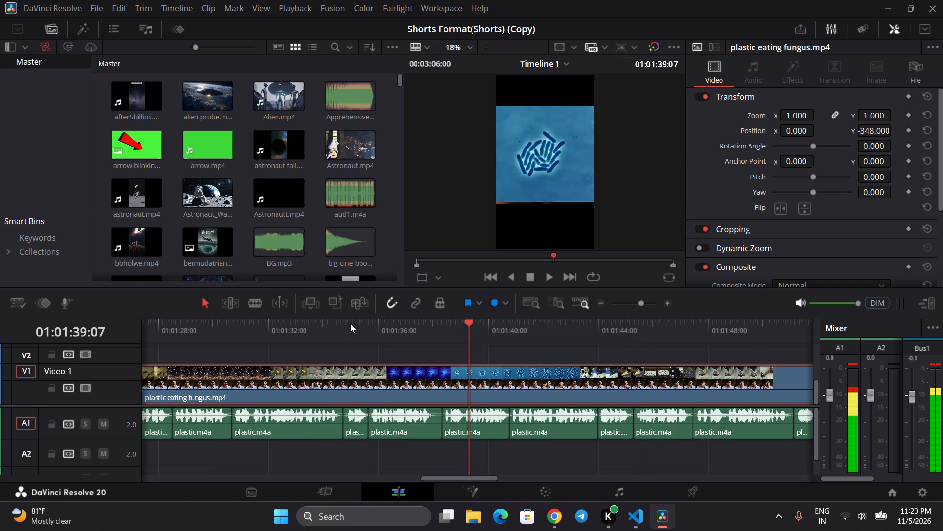
left_click(258, 306)
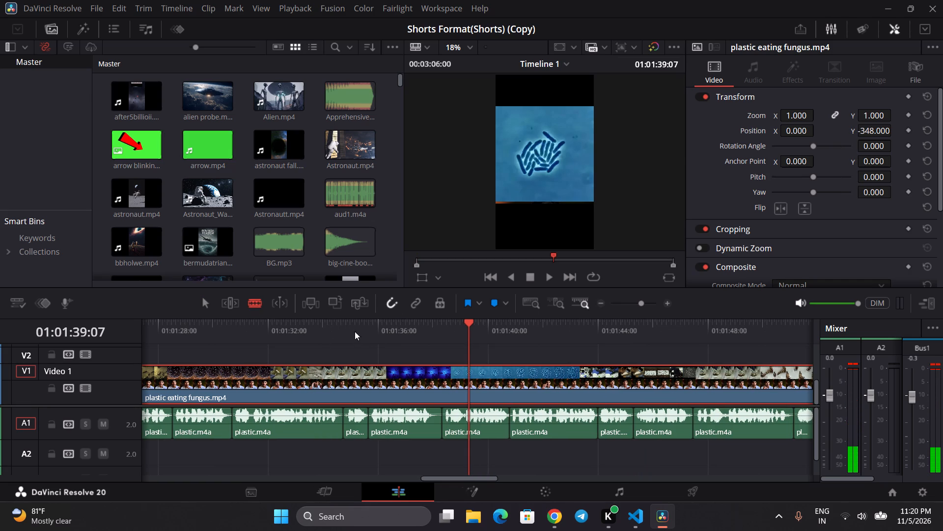
left_click(381, 301)
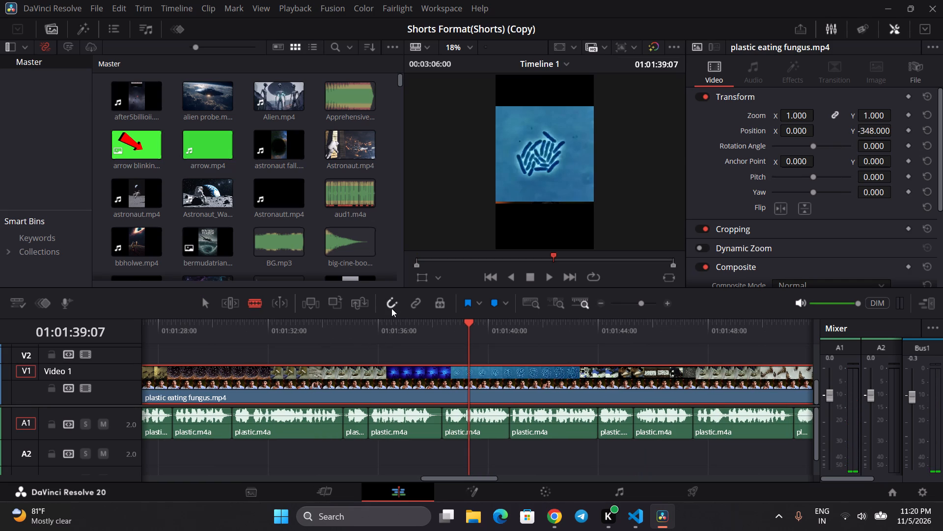
left_click(391, 308)
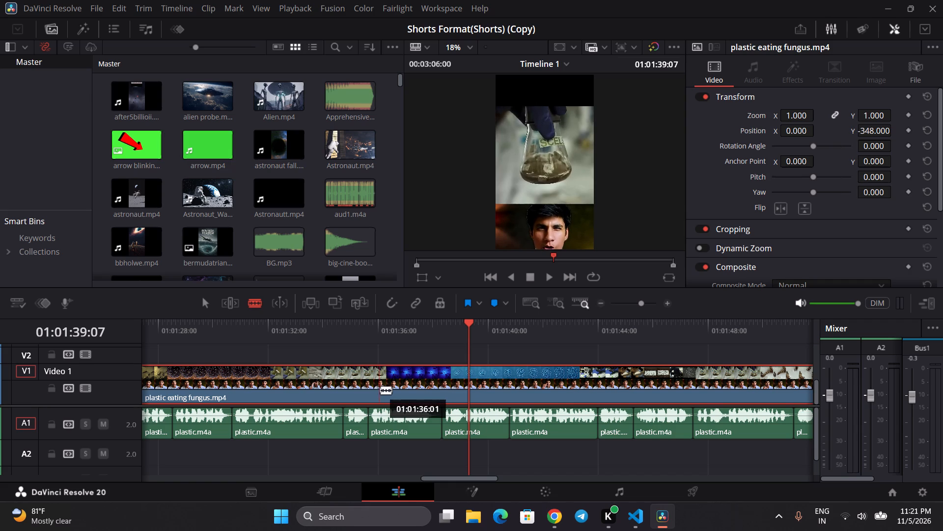
left_click(383, 390)
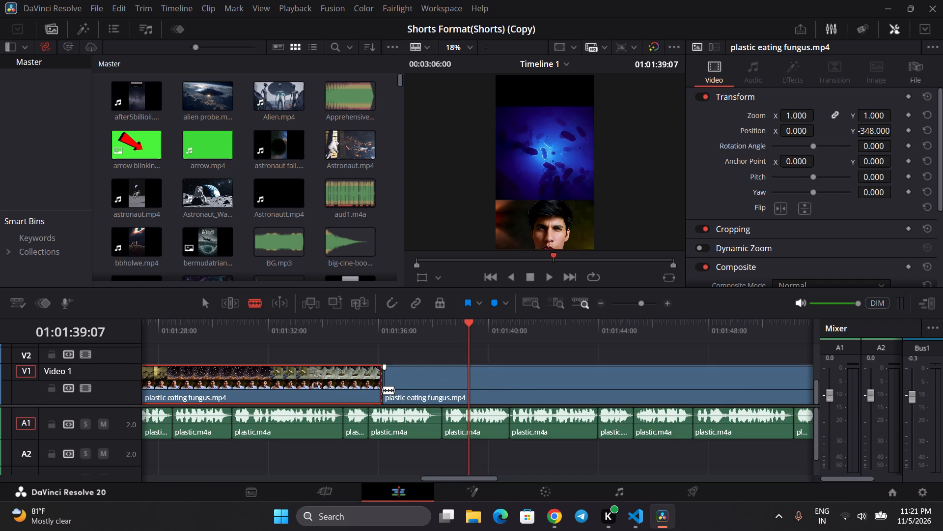
left_click(203, 306)
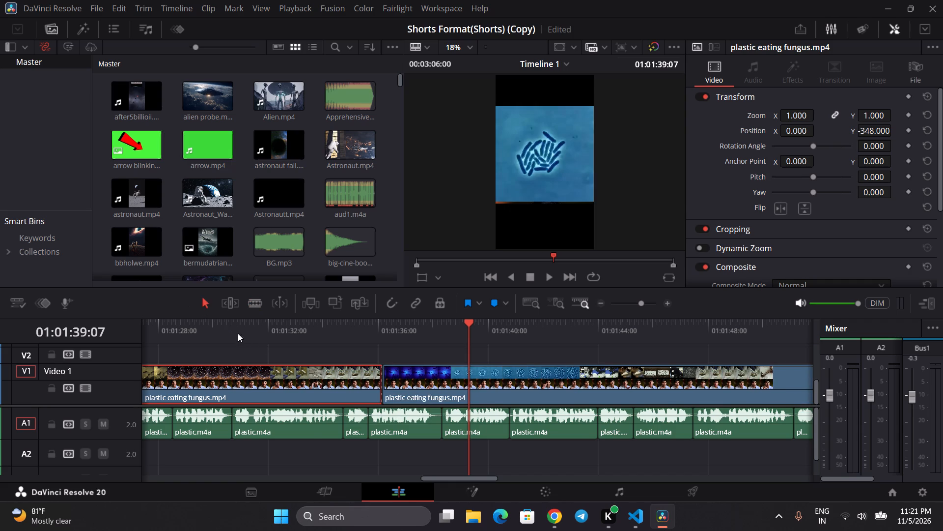
scroll(240, 334, "left", 1)
left_click(391, 303)
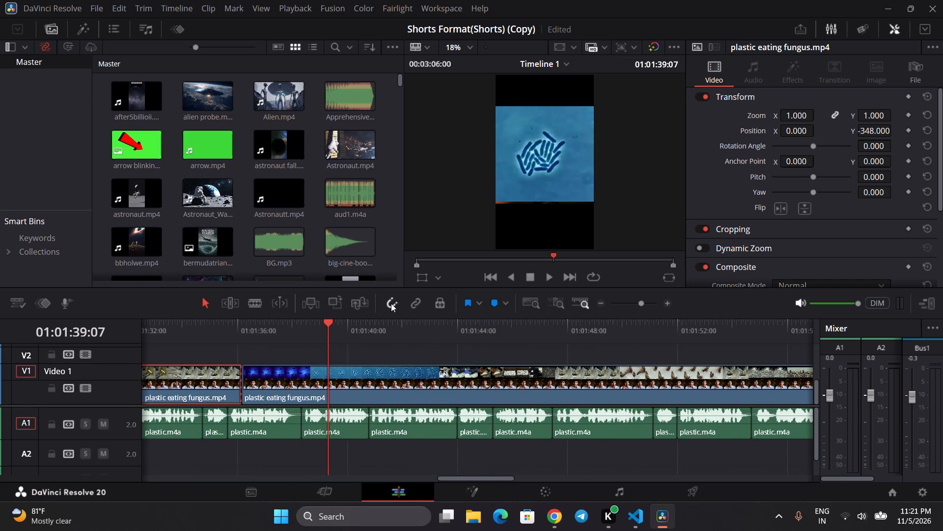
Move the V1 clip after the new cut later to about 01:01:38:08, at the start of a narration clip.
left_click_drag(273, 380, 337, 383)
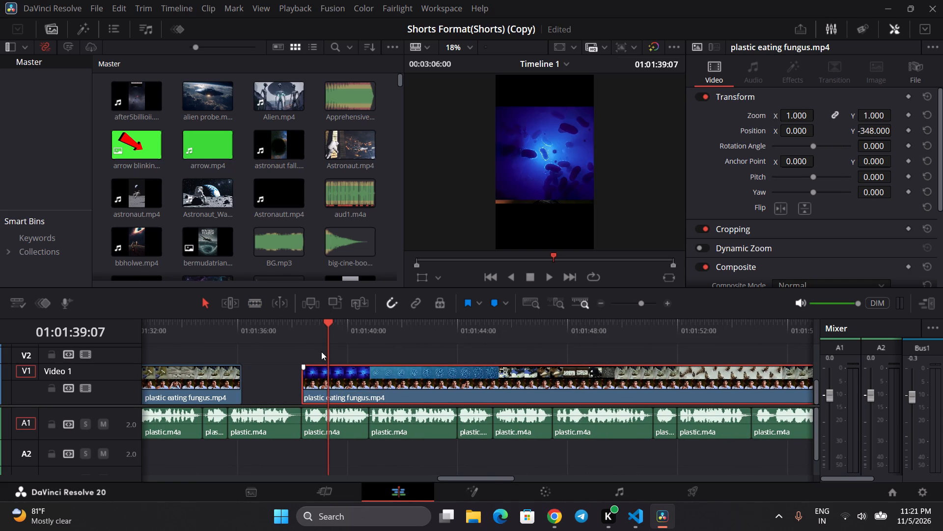
Play from about 01:01:37:22 to 01:01:43:10, pausing at intervals to check the moved bacteria footage against the narration.
left_click(291, 333)
key("space")
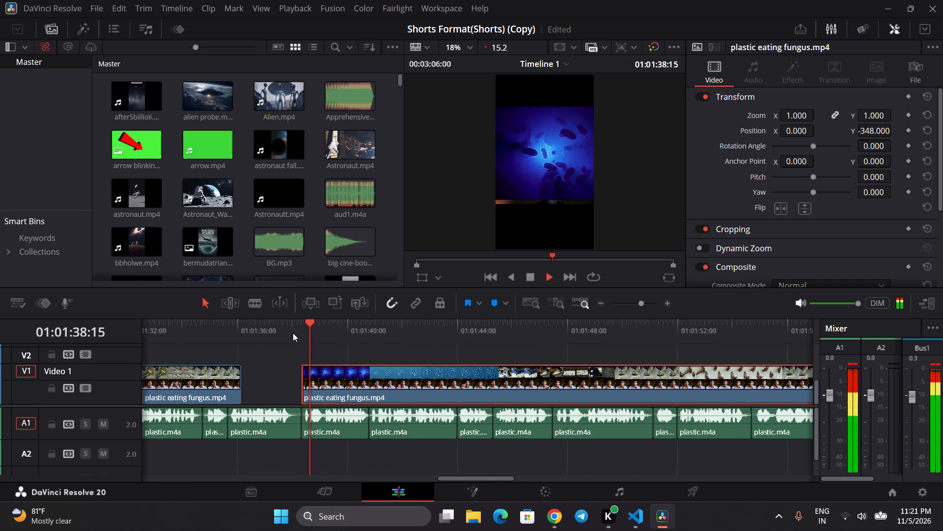
key("space")
key("space")
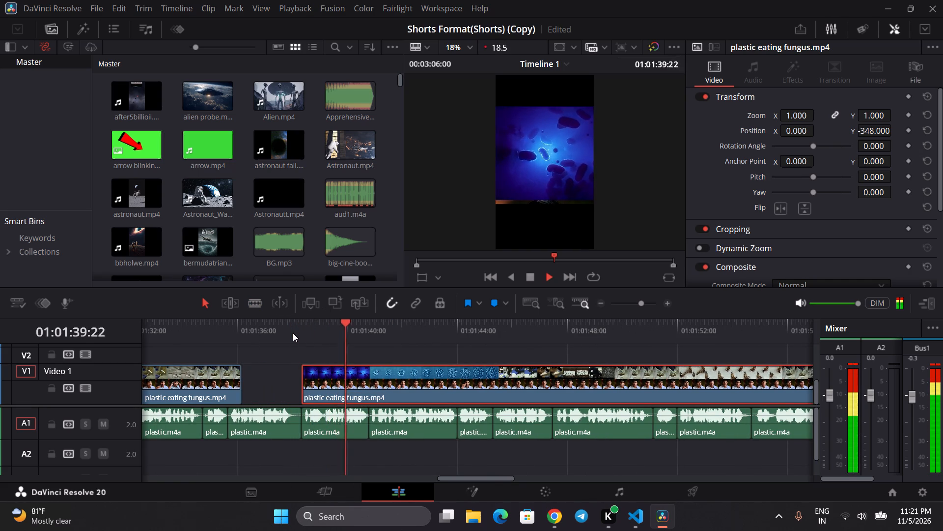
key("space")
key("space")
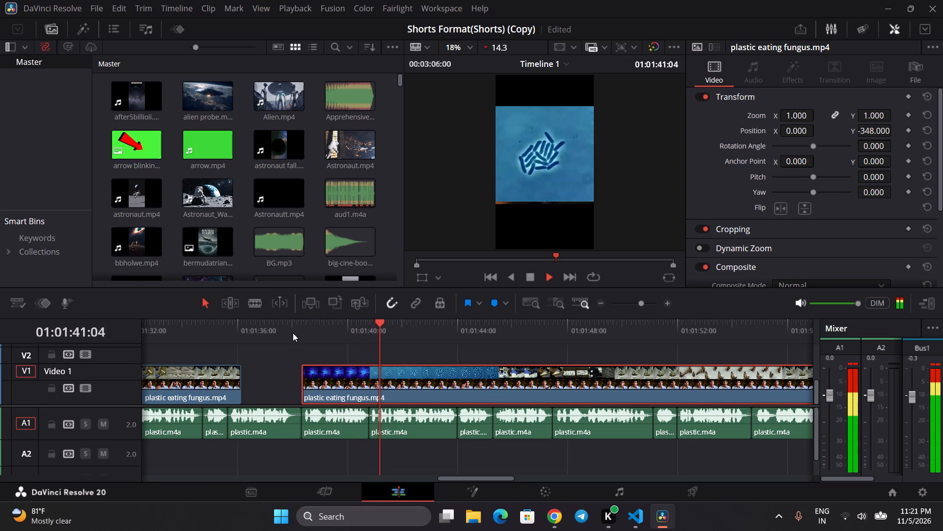
key("space")
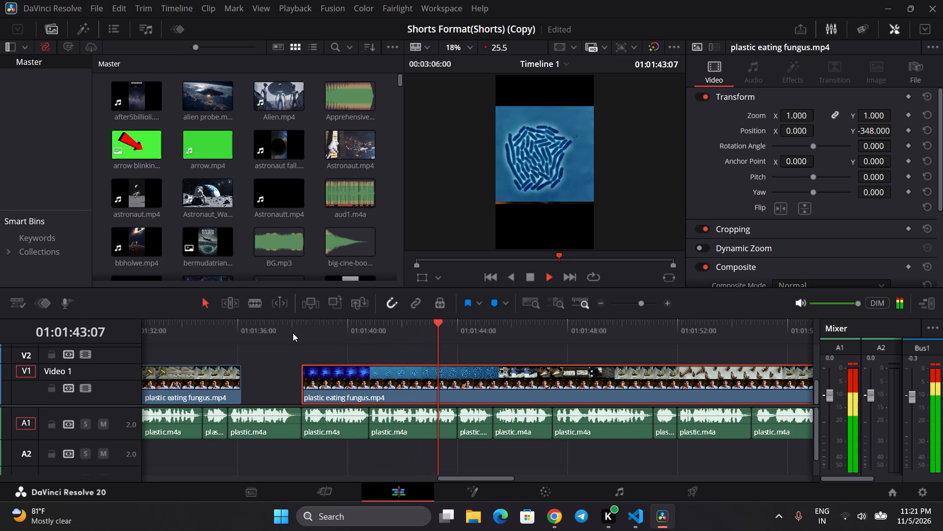
Move the V1 clip starting with the blue bacteria footage later to about 01:01:40:19, at the start of the following narration clip.
left_click_drag(341, 382, 399, 385)
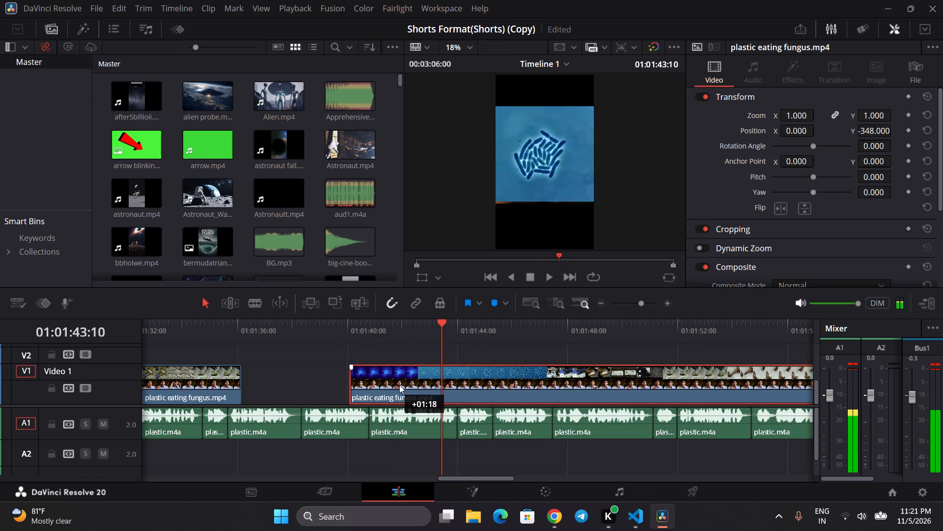
left_click_drag(399, 385, 410, 383)
Play the V1 footage from 01:01:40:19 to about 01:01:51:00, pausing at intervals to check the moved bacteria clip against the narration.
left_click(370, 337)
key("space")
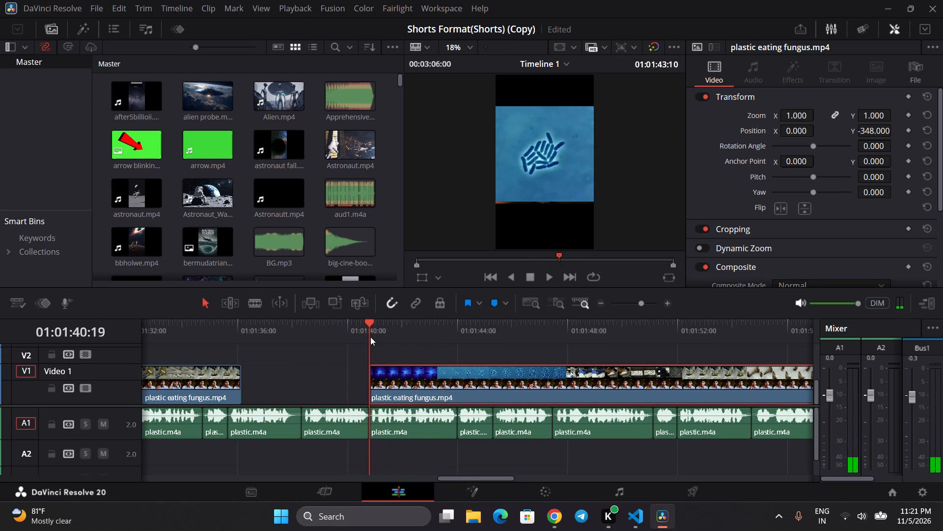
key("space")
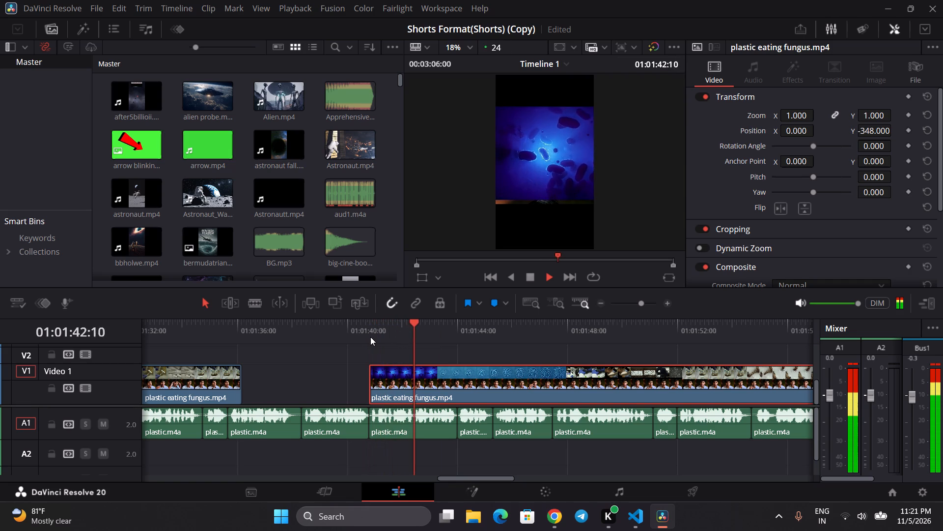
key("space")
key("space")
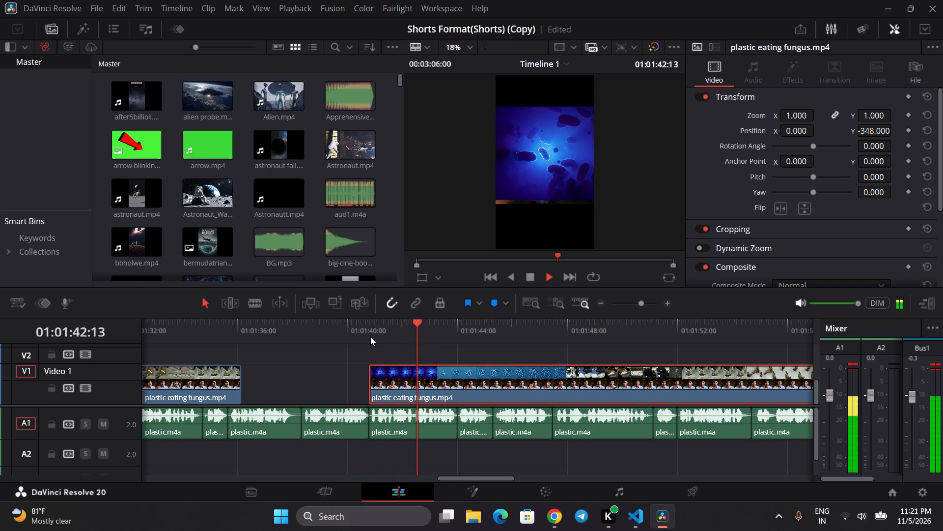
key("space")
key("space")
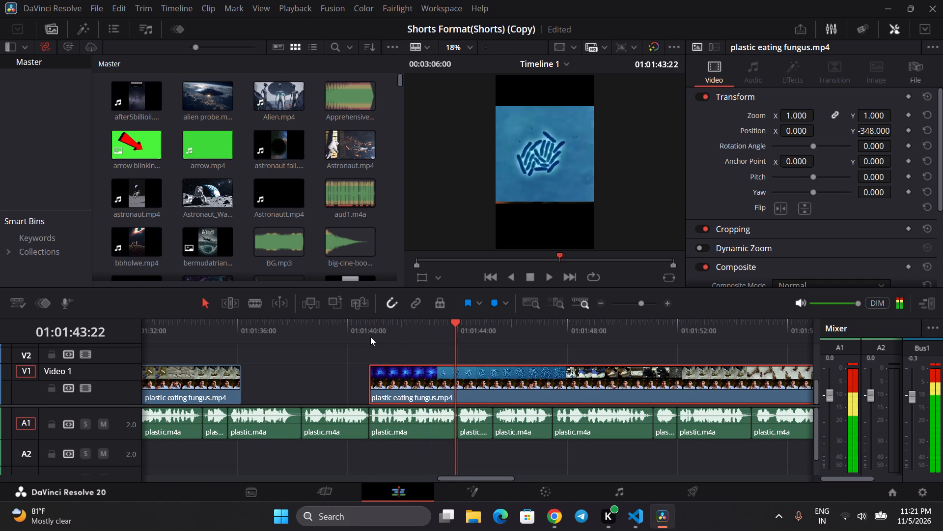
key("space")
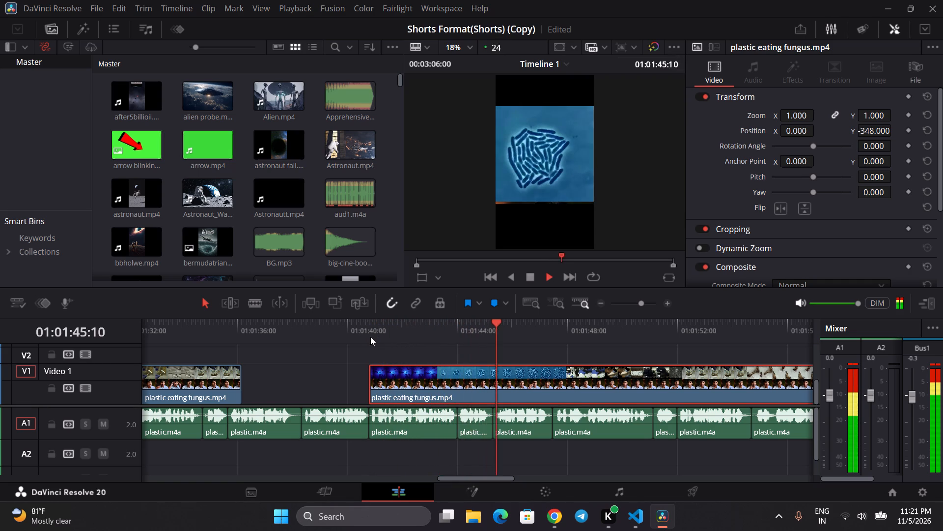
key("space")
key("space")
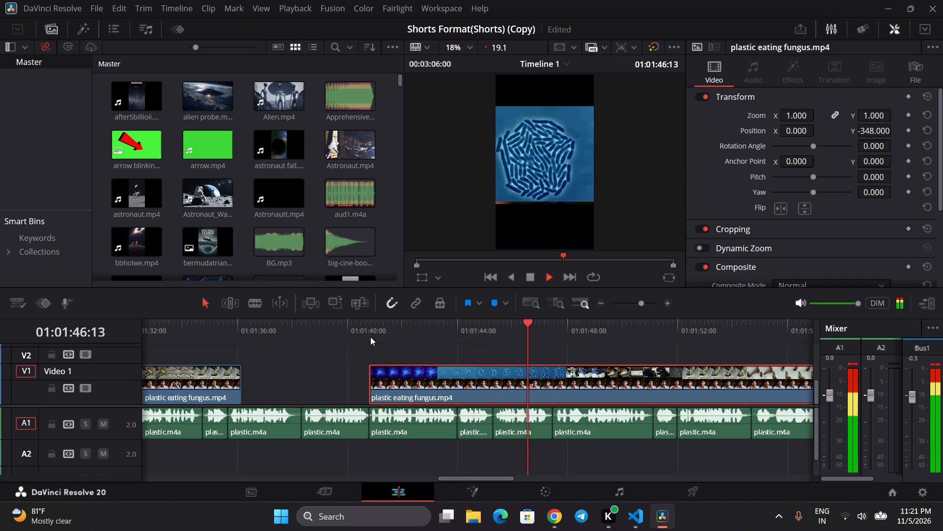
key("space")
key("space")
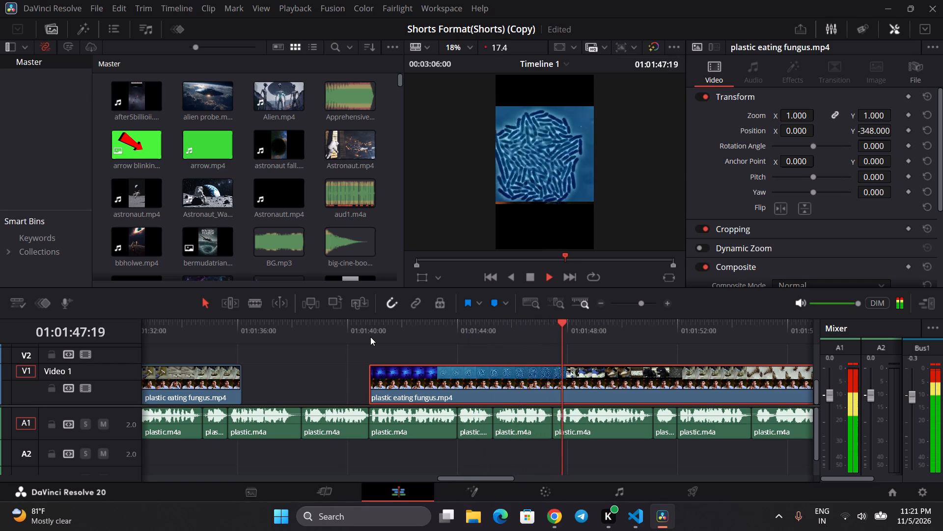
key("space")
key("space")
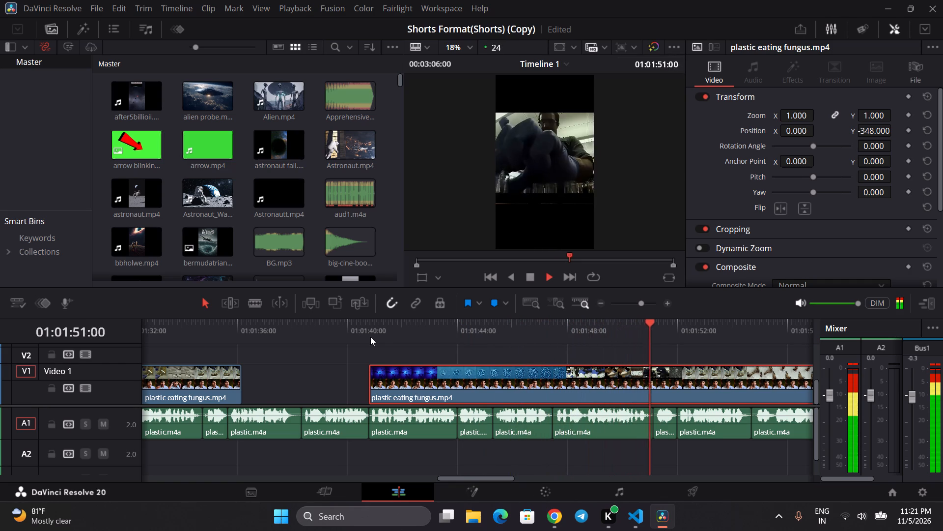
Continue playback from about 01:01:51:00 to the narration's end at 01:02:04:01, pausing at intervals to check the footage against it.
key("space")
key("space")
key("space")
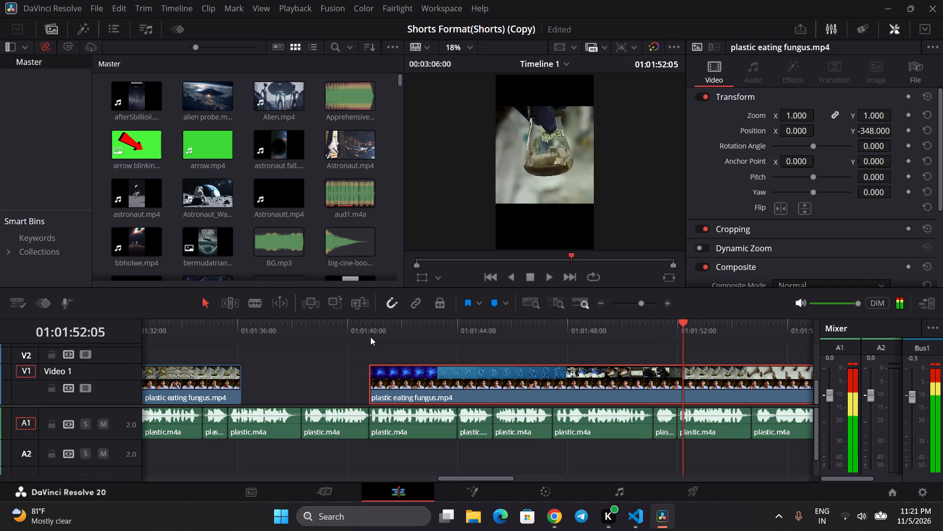
key("space")
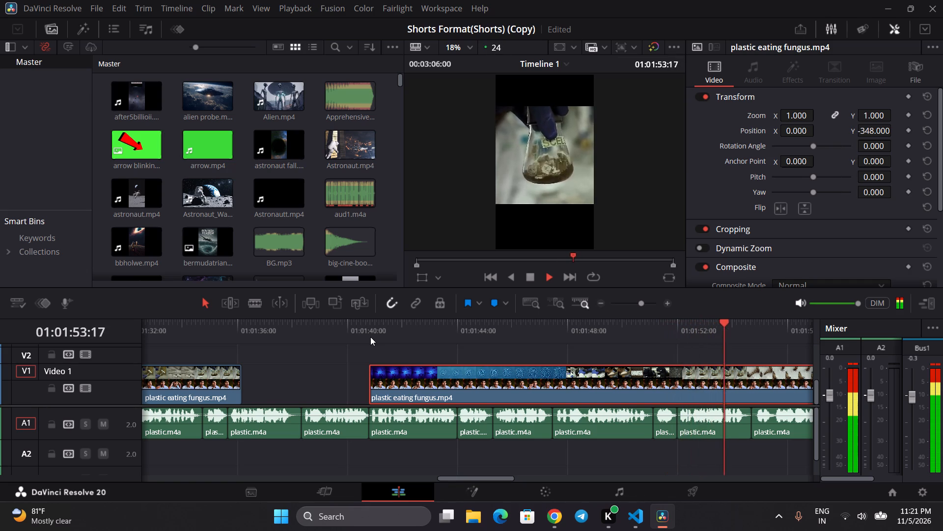
key("space")
key("space")
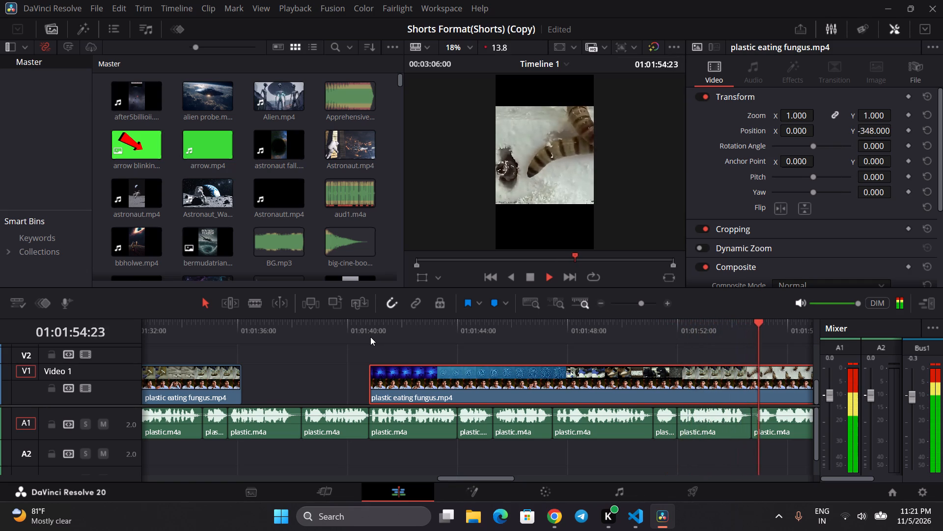
key("space")
scroll(370, 337, "left", 2)
key("space")
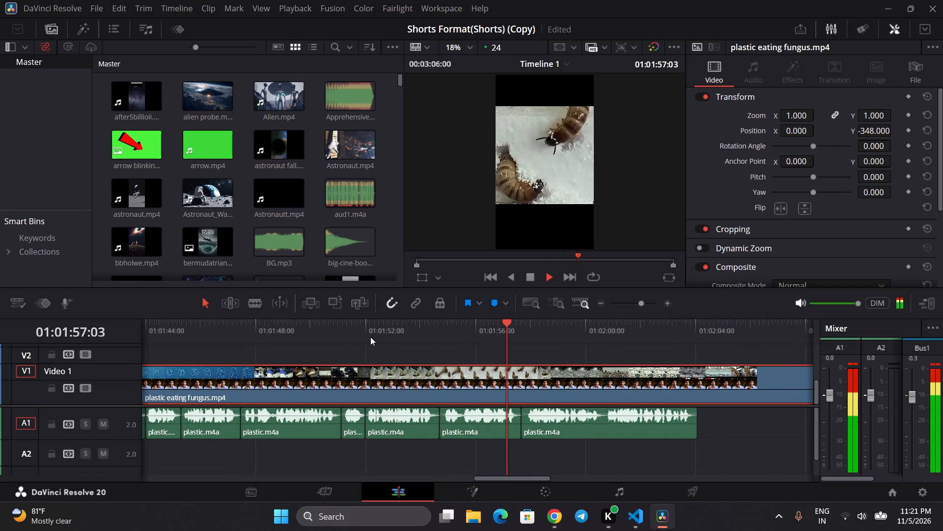
key("space")
key("space")
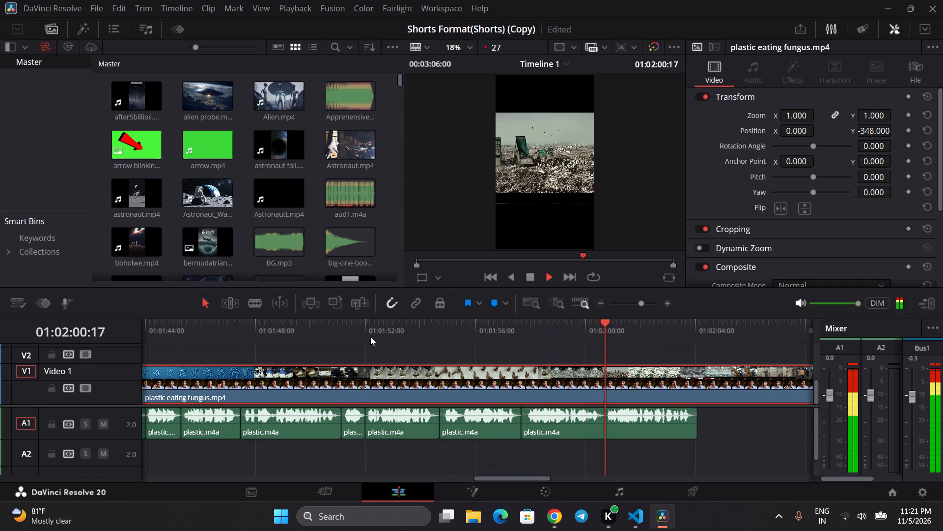
key("space")
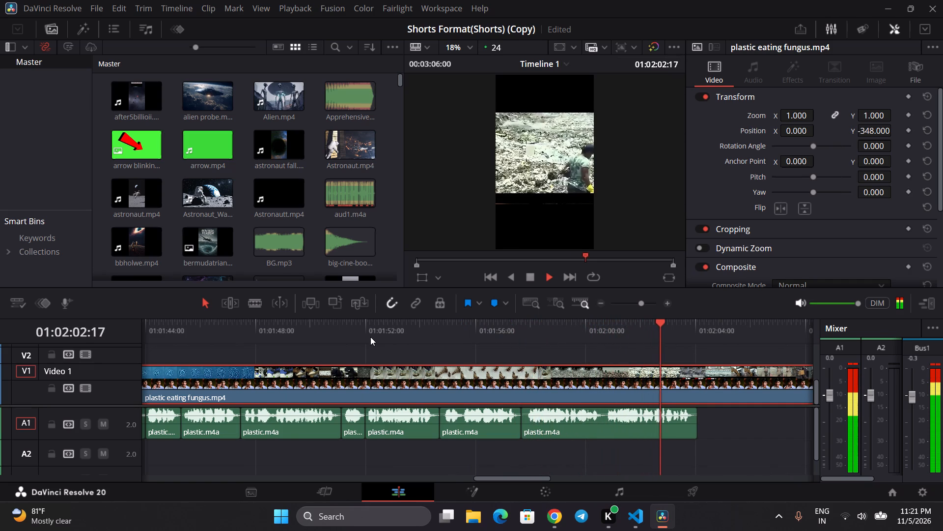
key("space")
key("space")
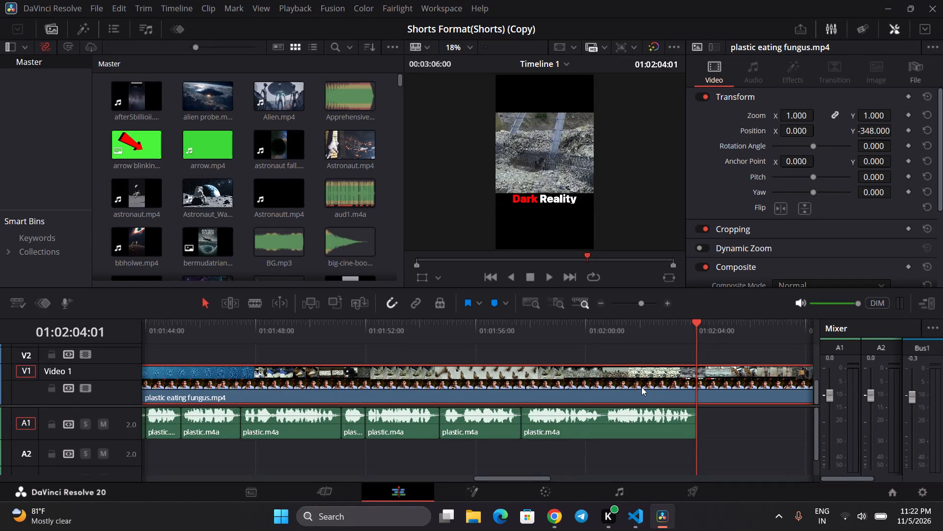
Split the V1 clip at 01:02:04:01, where the last narration clip ends.
scroll(643, 377, "left", 1)
scroll(329, 312, "left", 1)
left_click(251, 306)
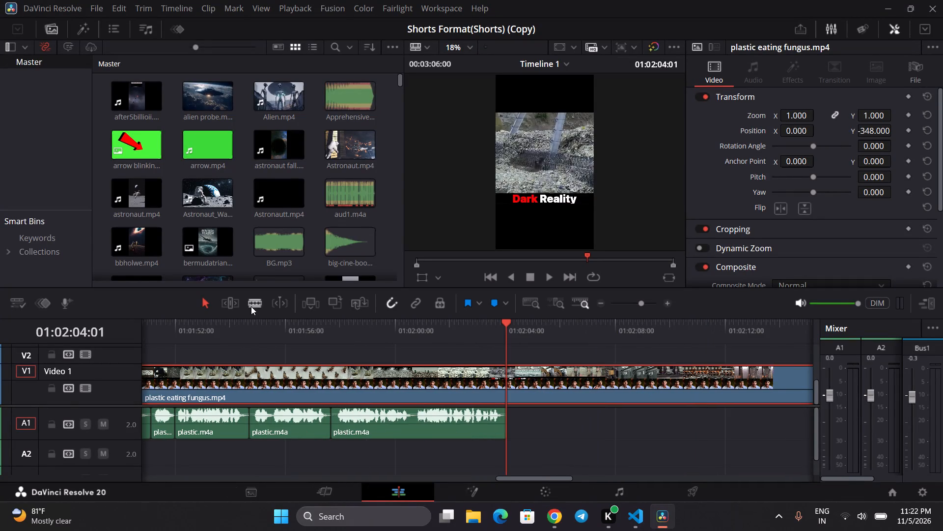
scroll(365, 358, "left", 1)
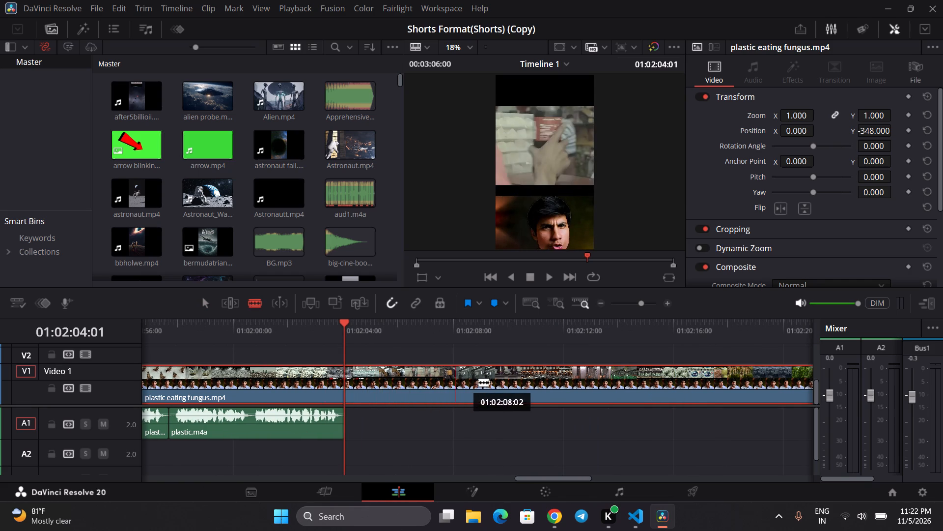
left_click(338, 389)
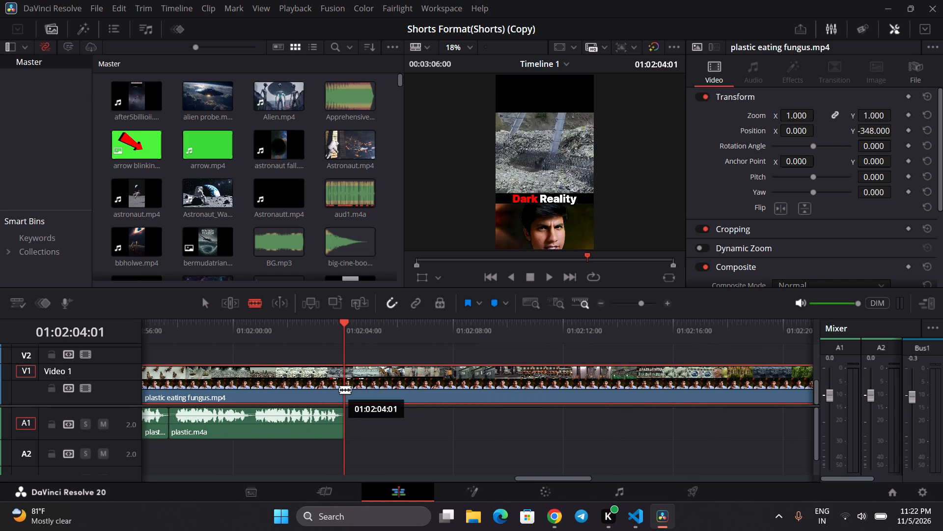
Play the leftover V1 footage from 01:02:17:20 to 01:02:36:01 and split the clip at about 01:02:33:03.
scroll(366, 408, "left", 1)
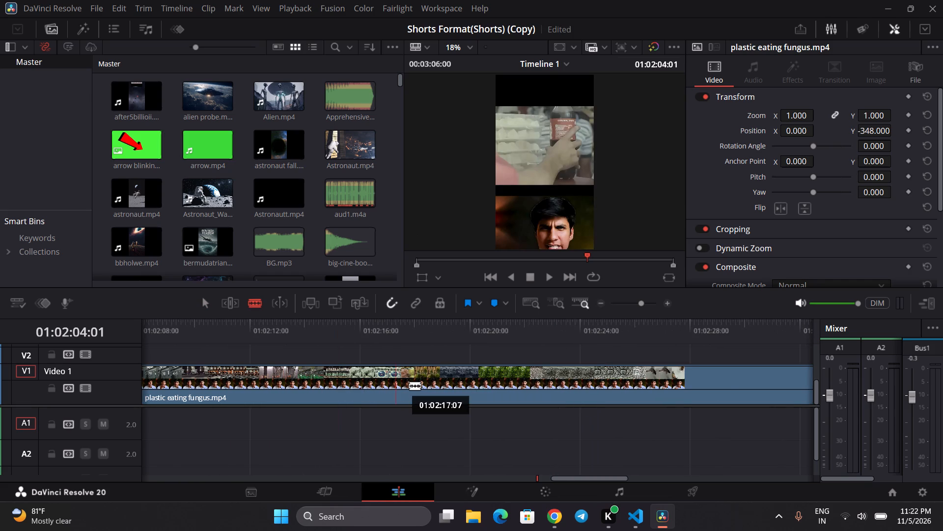
scroll(409, 385, "left", 1)
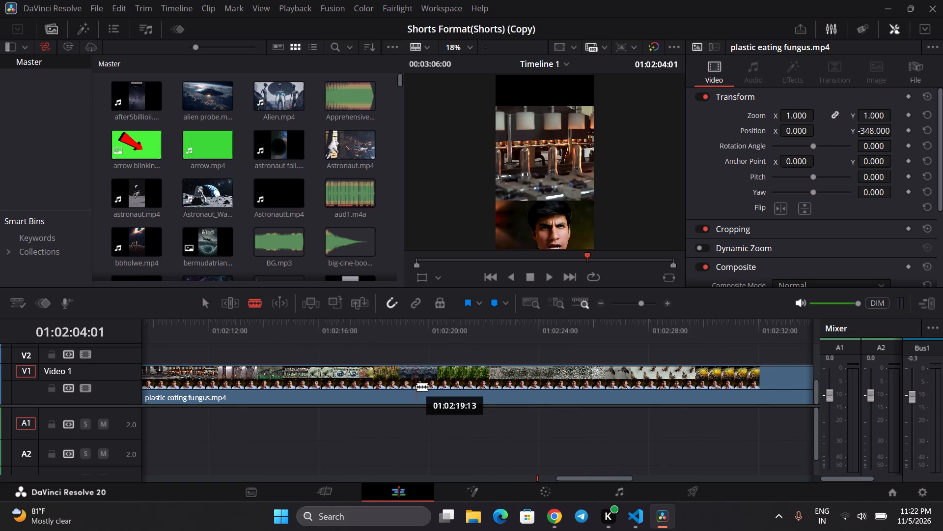
left_click(370, 334)
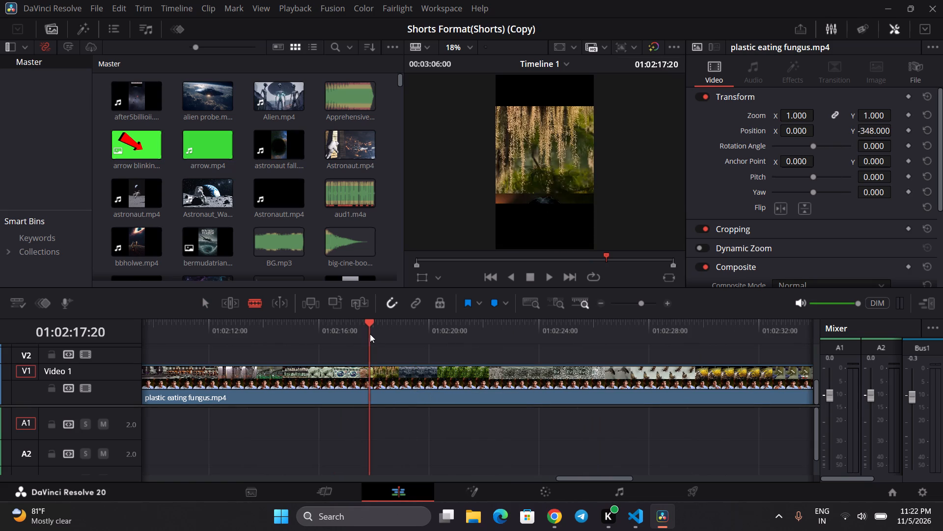
key("space")
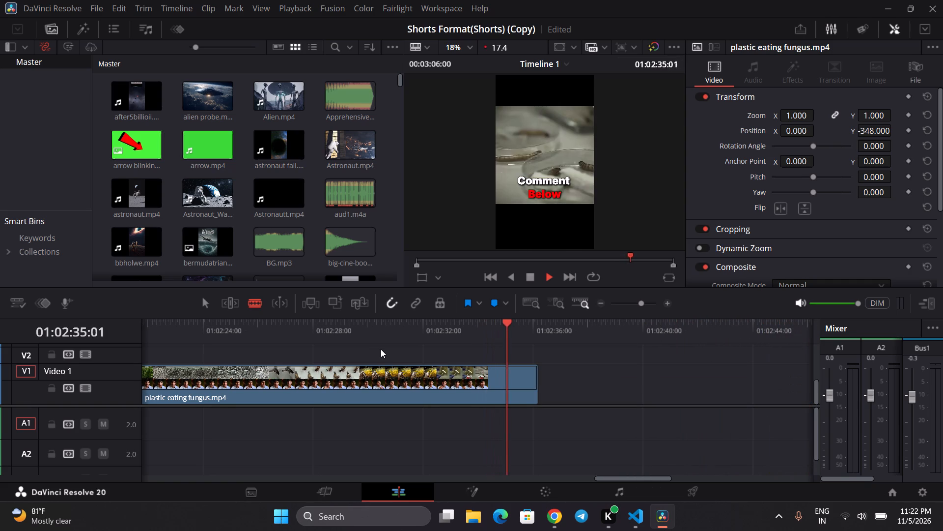
key("space")
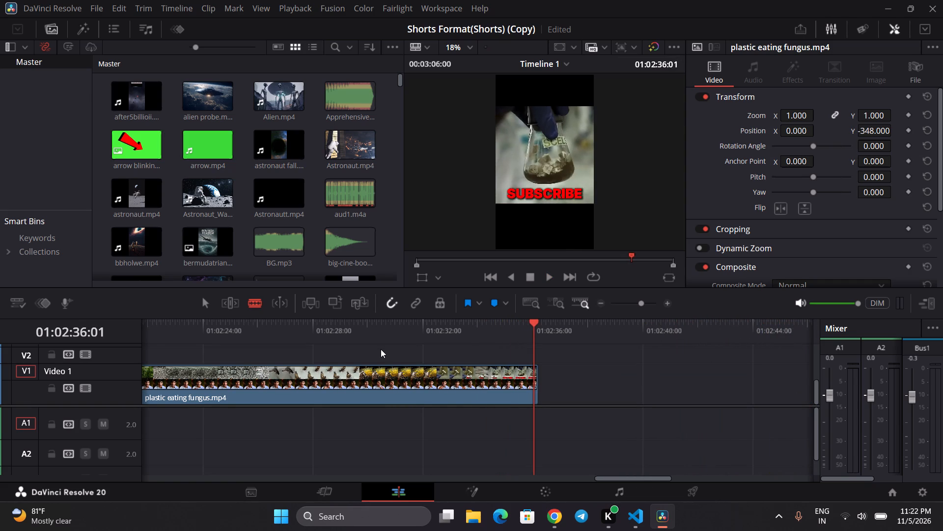
left_click(454, 371)
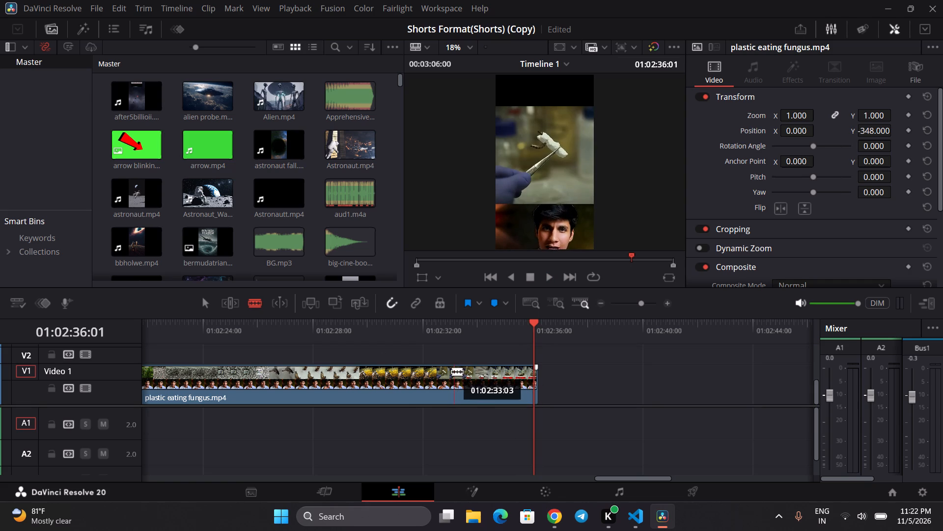
Minimize the RBM Training figure window and split the V1 clip at about 01:02:23:12, within the landfill footage.
scroll(448, 370, "right", 1)
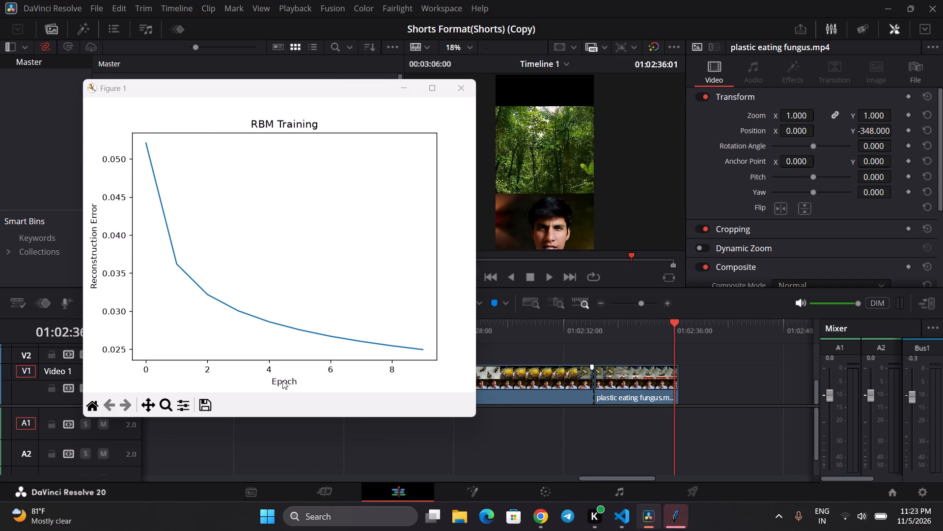
left_click(402, 94)
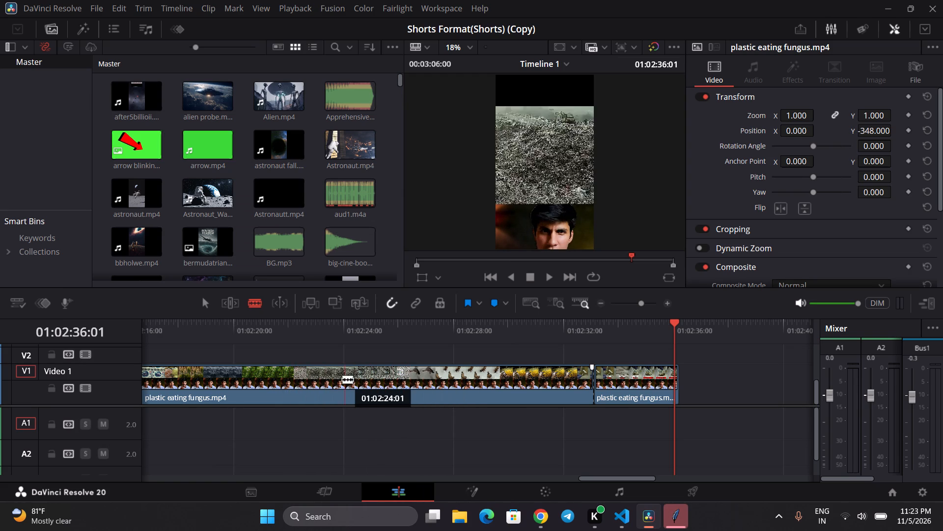
left_click(330, 378)
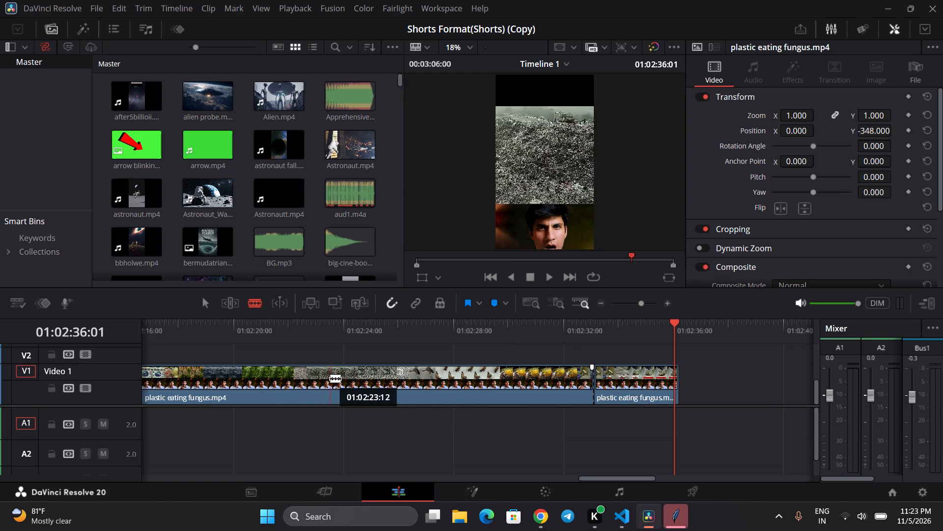
Delete the short last V1 clip after the cut at about 01:02:33:03.
scroll(412, 372, "right", 1)
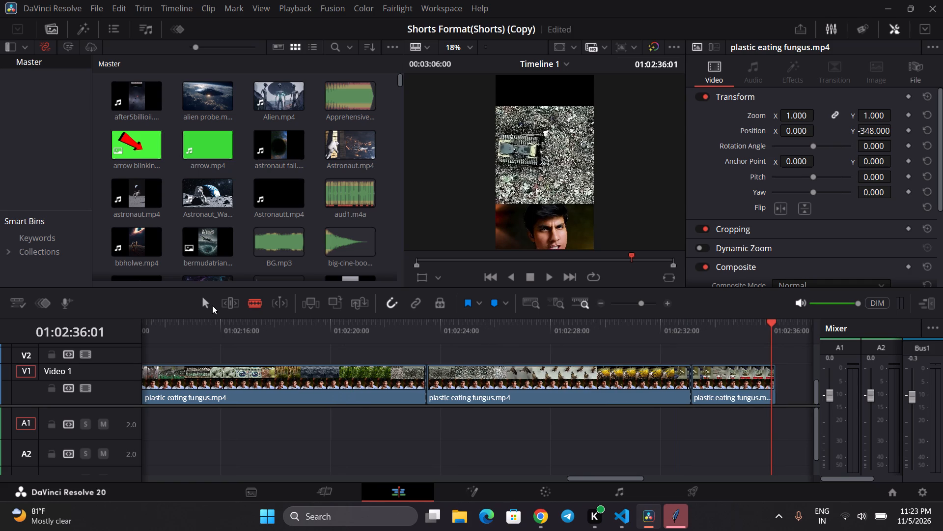
left_click(205, 302)
left_click(714, 390)
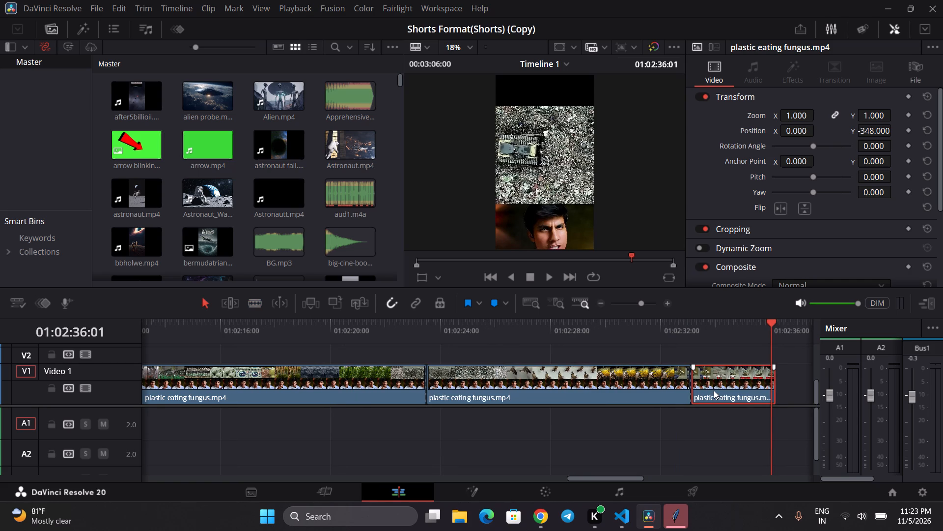
key("BackSpace")
Move the V1 clip starting at about 01:02:23:12 onto V2, ending at the narration's end near 01:02:04:00.
scroll(613, 382, "right", 1)
left_click_drag(619, 379, 618, 371)
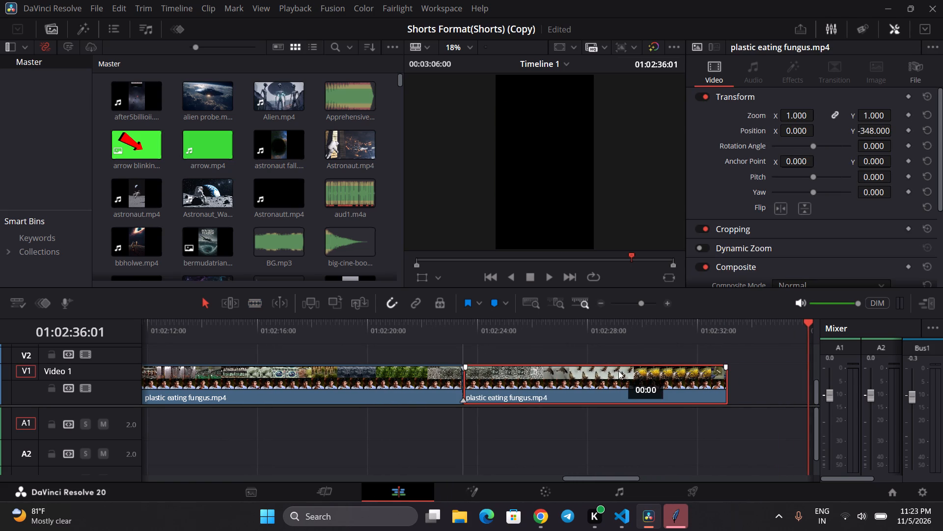
left_click_drag(618, 371, 335, 370)
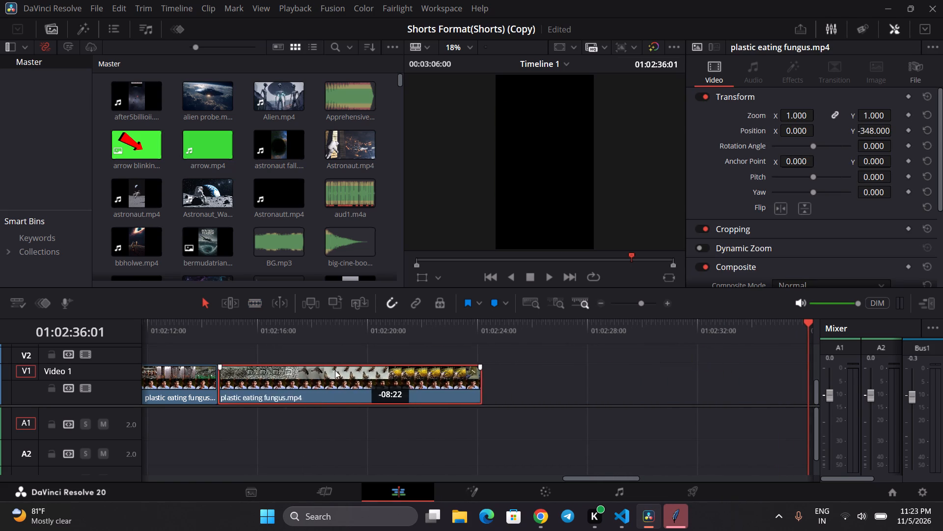
left_click_drag(335, 370, 147, 349)
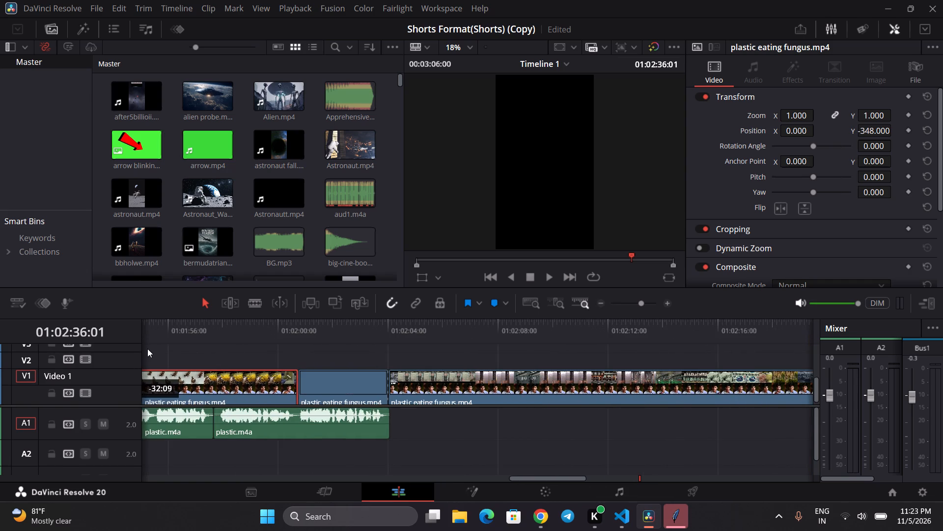
left_click_drag(147, 349, 370, 362)
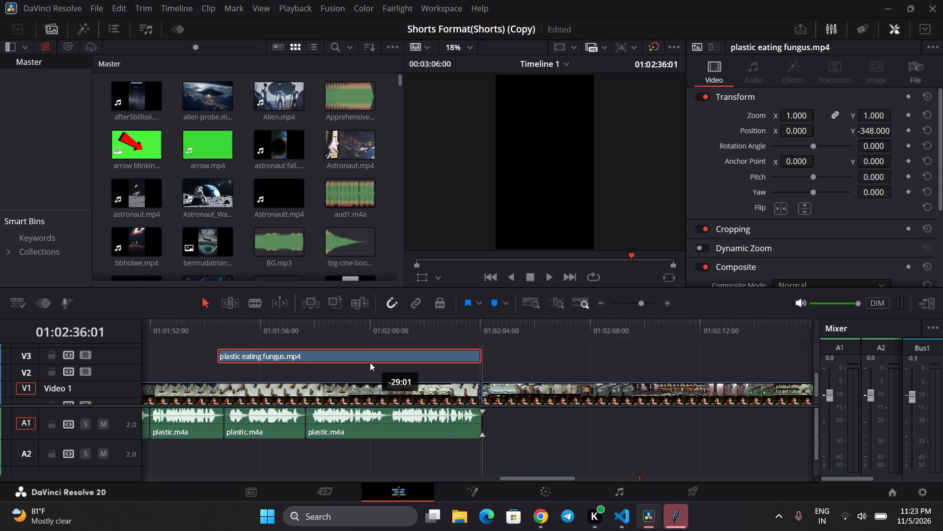
left_click_drag(370, 362, 369, 375)
Move the leftover V1 clip after the 01:02:04:01 cut later to about 01:02:08:13, leaving a gap after the narration's end.
scroll(369, 375, "down", 2)
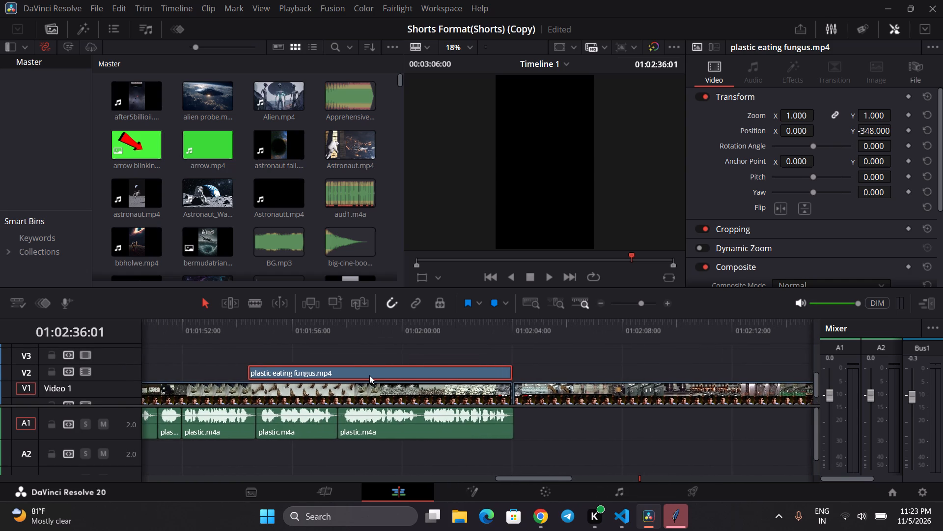
scroll(369, 375, "down", 1)
left_click_drag(591, 383, 716, 384)
Move the V2 plastic eating fungus clip later along its track so it starts at the narration's end, about 01:02:04:00.
left_click_drag(412, 349, 423, 350)
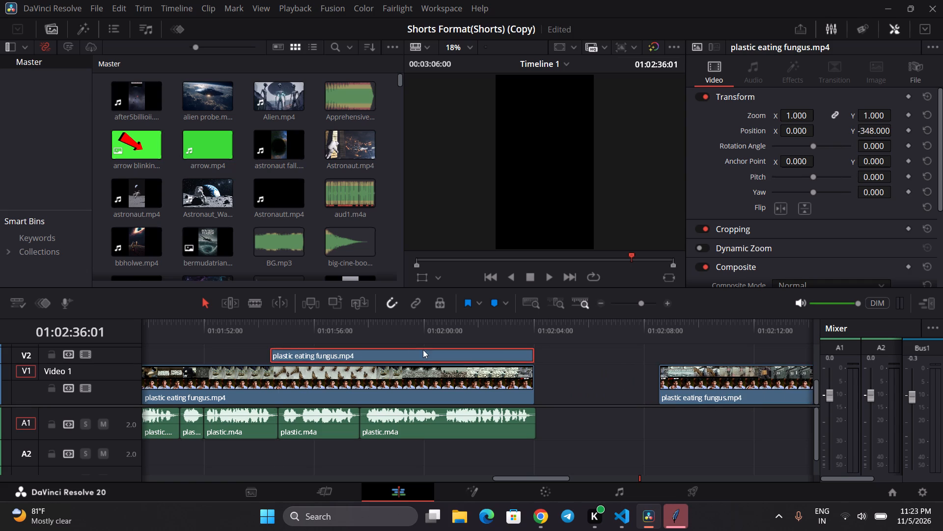
left_click_drag(423, 350, 677, 377)
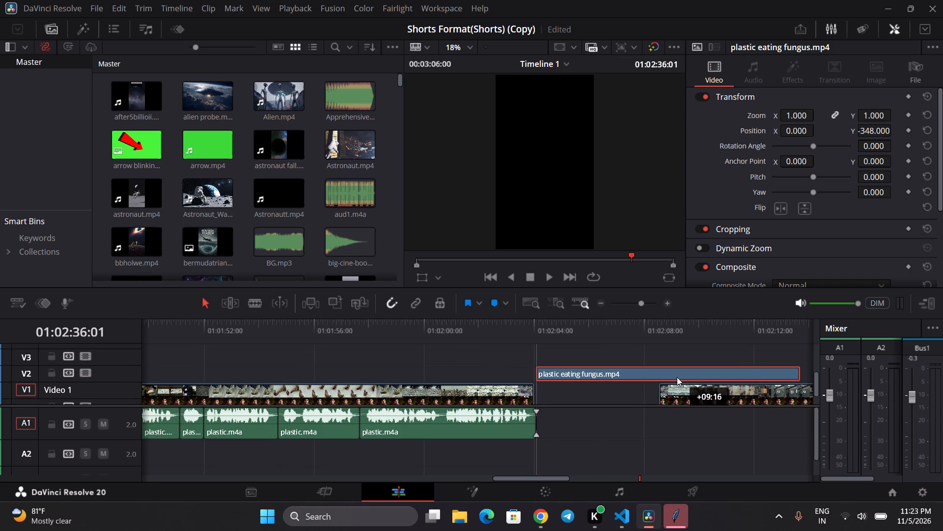
left_click_drag(677, 377, 676, 377)
scroll(417, 387, "down", 1)
Play the V1 footage against the narration in short bursts from about 01:01:51:18 to the narration's end and check how they match.
left_click(294, 326)
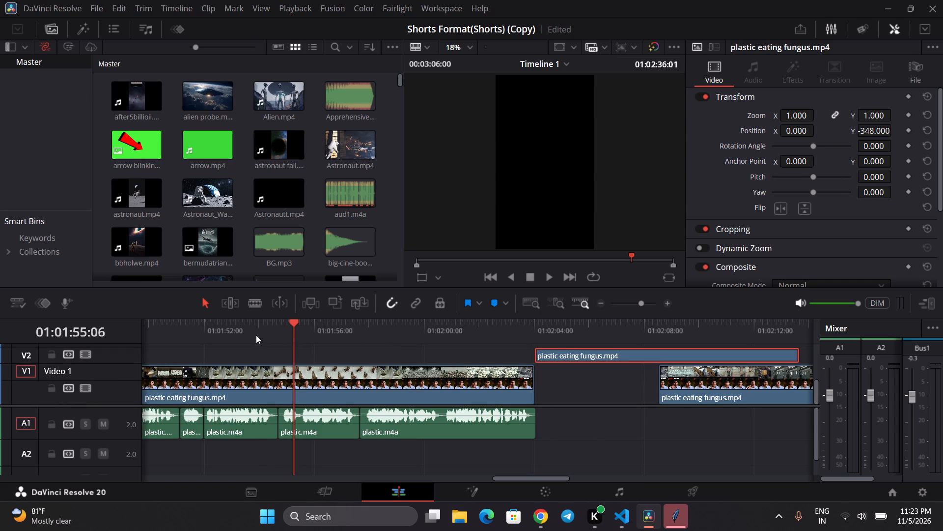
left_click(256, 335)
left_click(196, 330)
key("space")
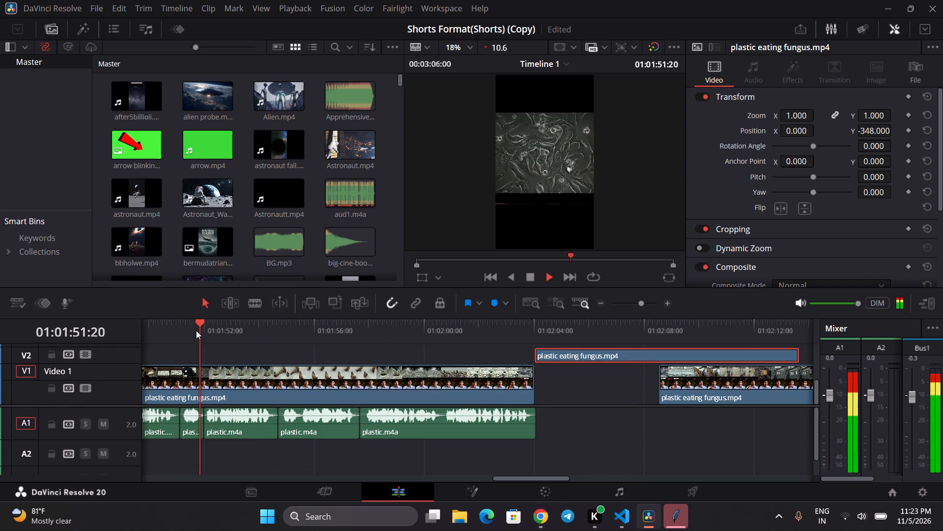
key("space")
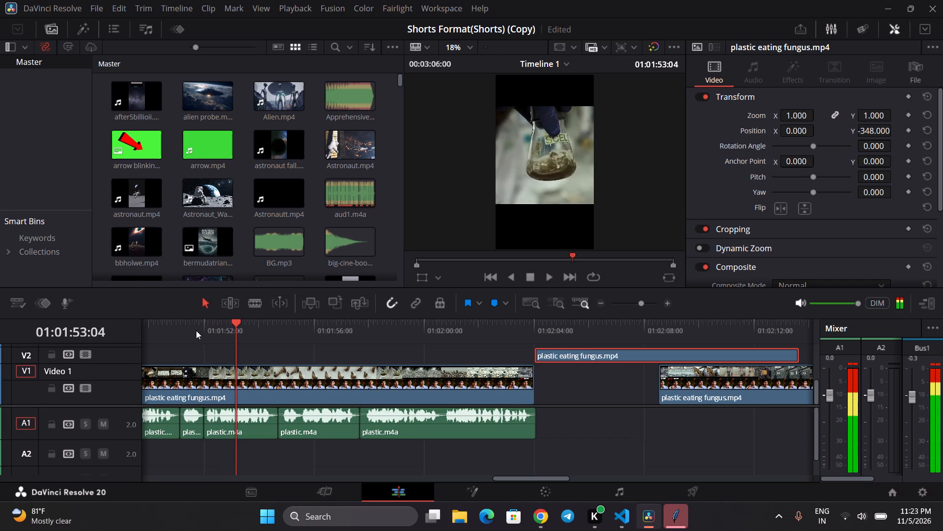
key("space")
key("space")
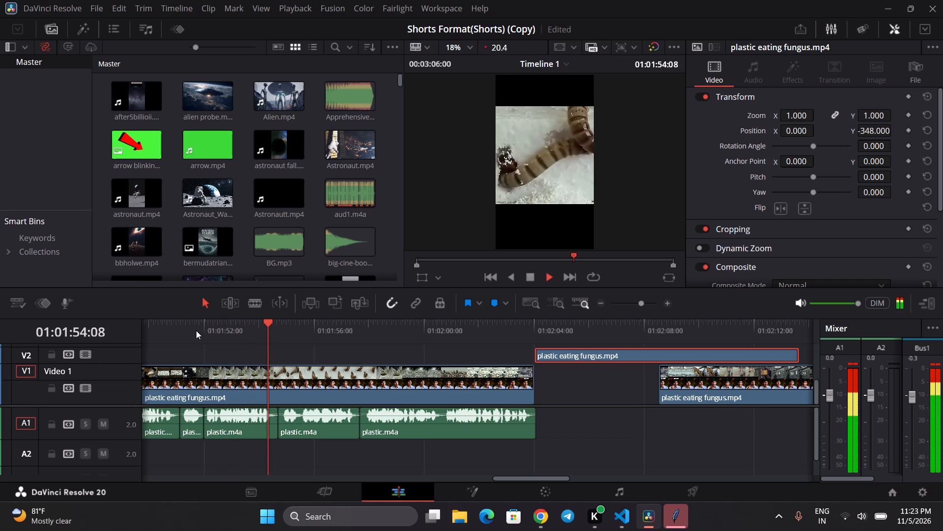
key("space")
key("space")
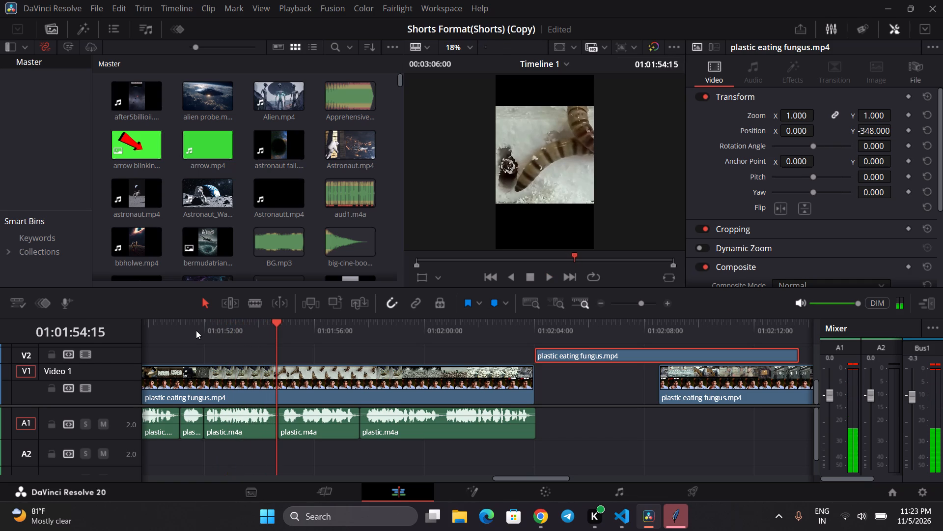
key("space")
key("space")
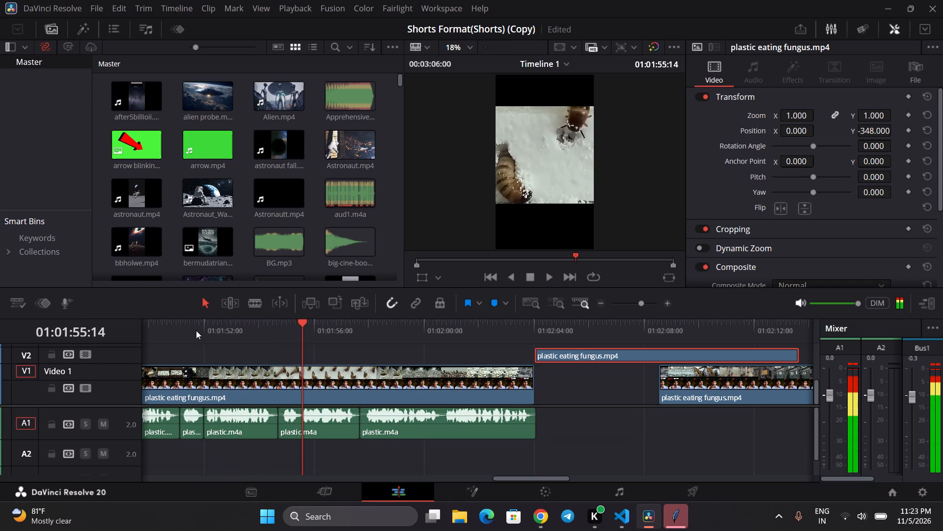
key("space")
key("space")
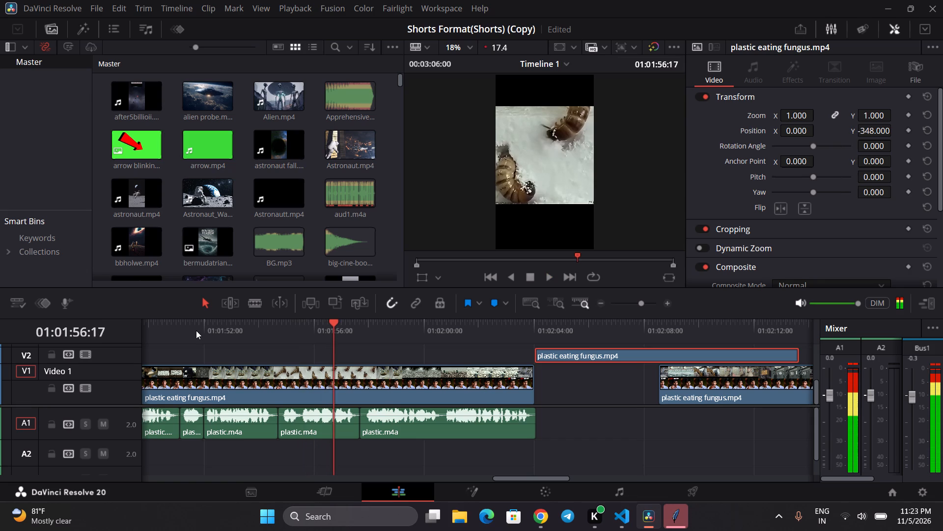
key("space")
key("space")
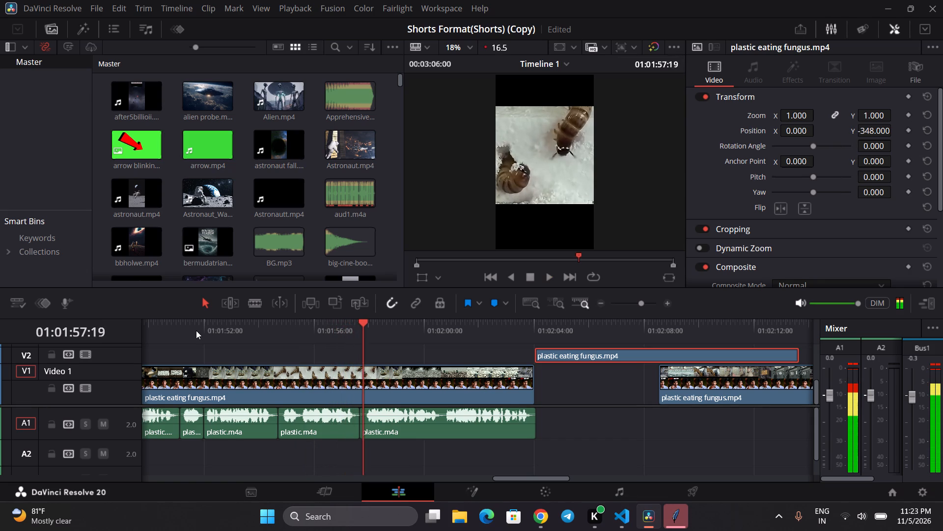
key("space")
key("space")
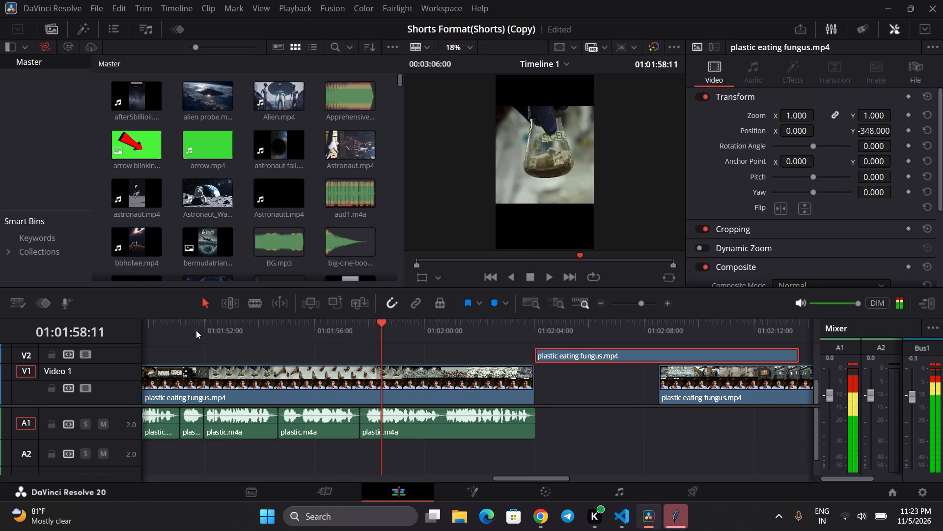
key("space")
key("space")
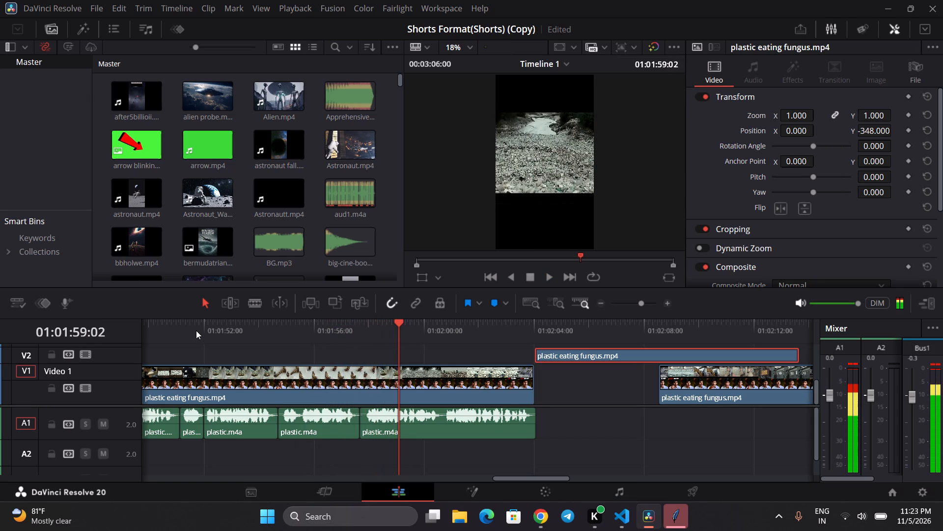
key("space")
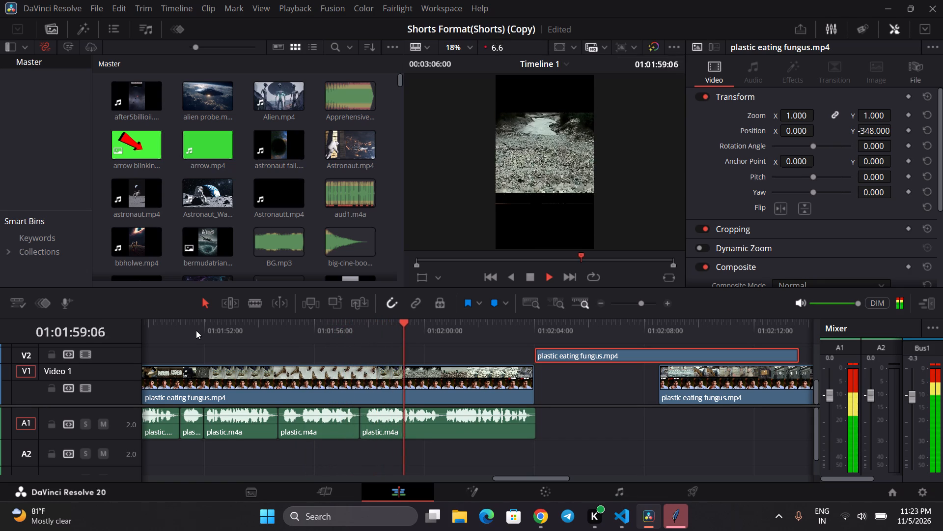
key("space")
key("space")
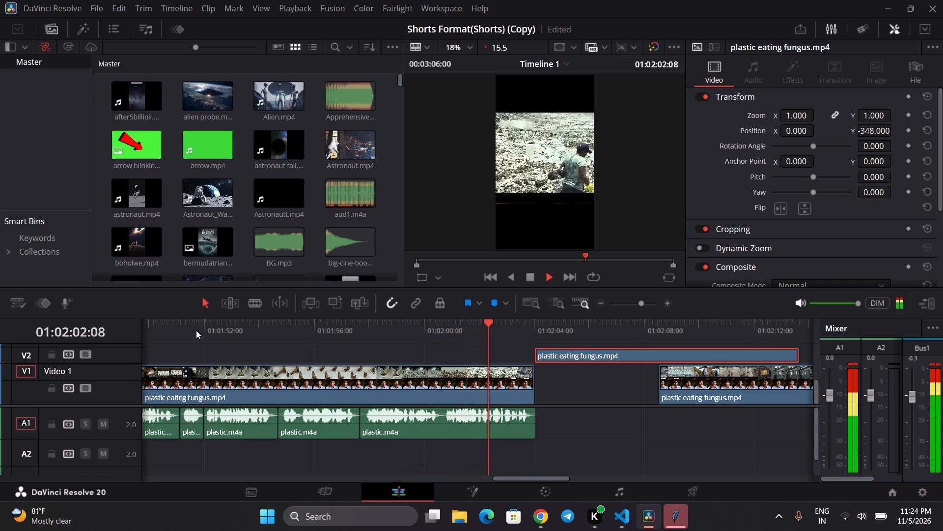
key("space")
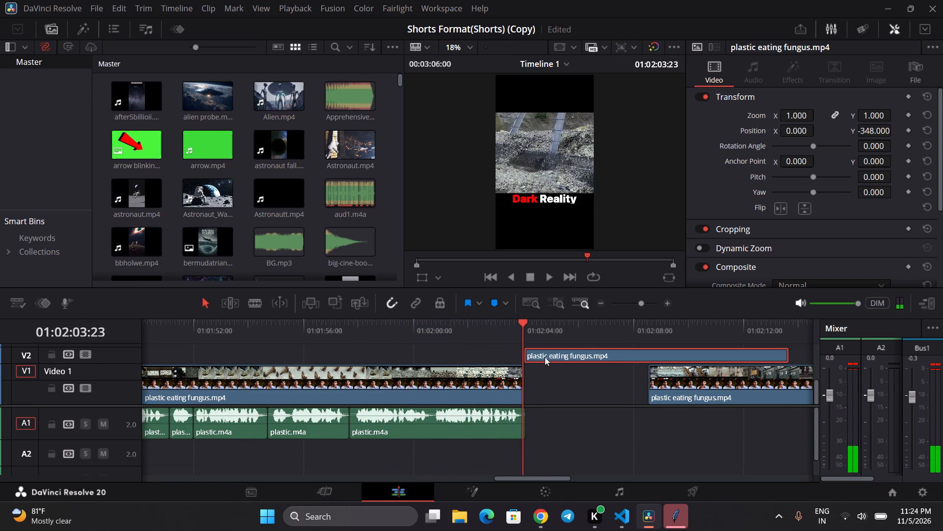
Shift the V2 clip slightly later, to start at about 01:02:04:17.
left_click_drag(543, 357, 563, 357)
Nudge the long V1 clip back and forth so it ends at about 01:02:03:22, just before the narration's end.
left_click_drag(515, 389, 525, 389)
left_click_drag(510, 386, 504, 386)
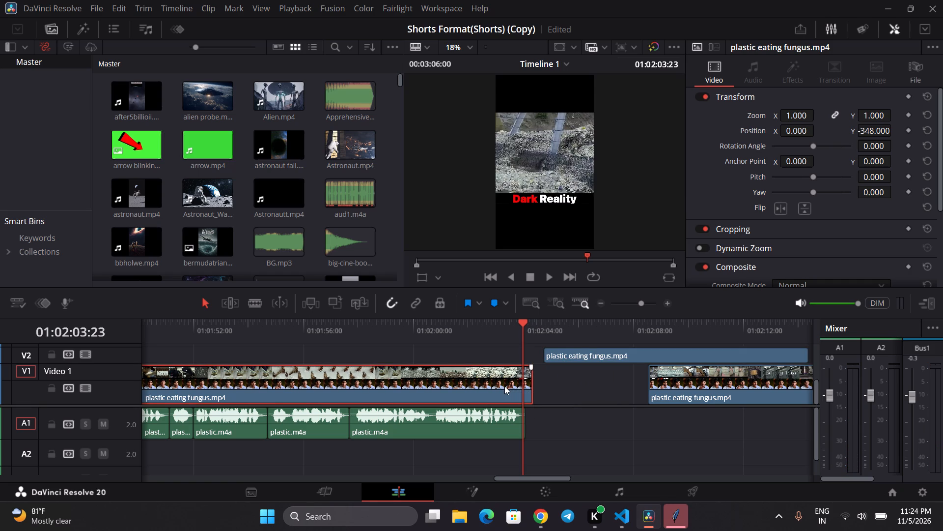
left_click_drag(504, 386, 504, 386)
scroll(503, 386, "right", 2)
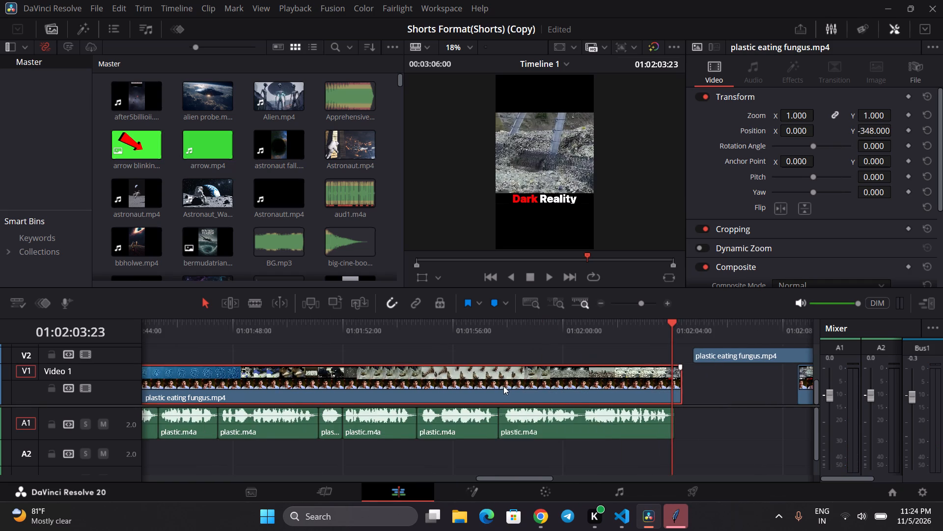
scroll(503, 386, "right", 2)
scroll(503, 386, "left", 1)
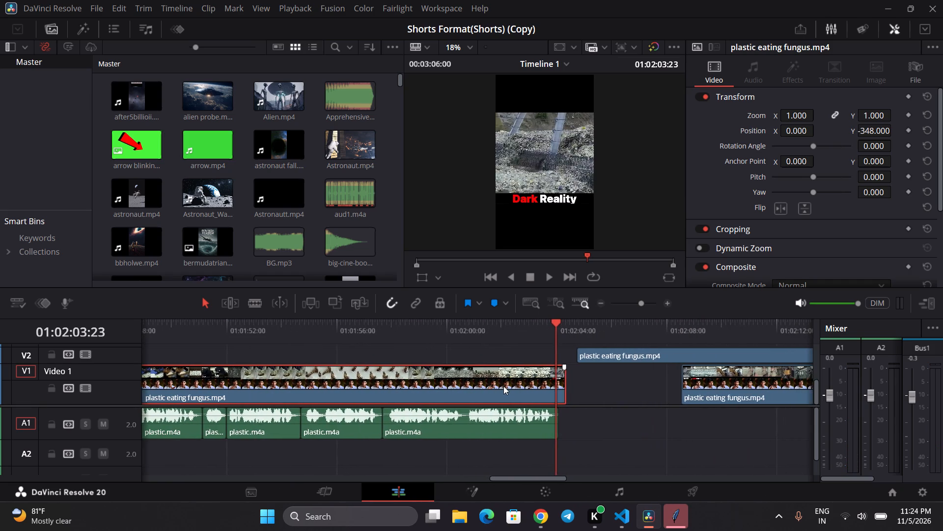
scroll(503, 386, "left", 2)
left_click_drag(503, 386, 494, 386)
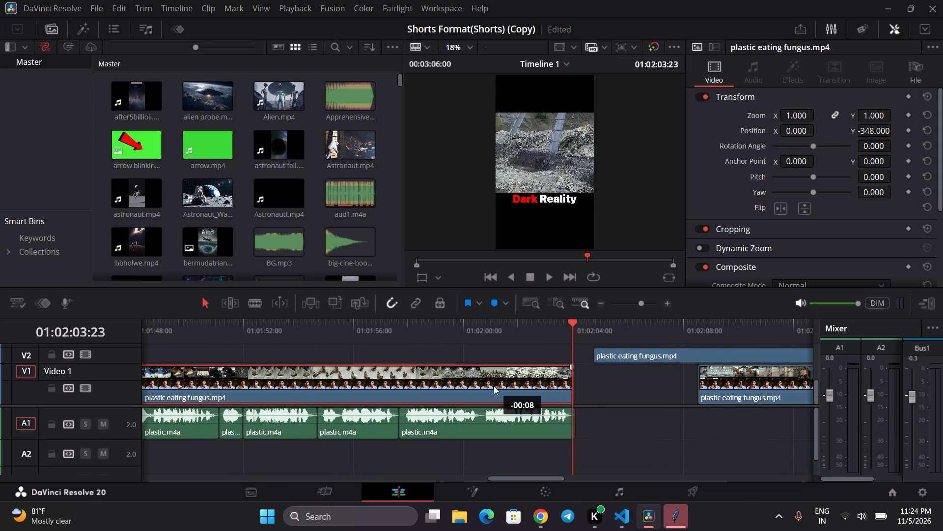
left_click_drag(494, 386, 491, 385)
scroll(491, 385, "right", 1)
left_click_drag(481, 386, 494, 390)
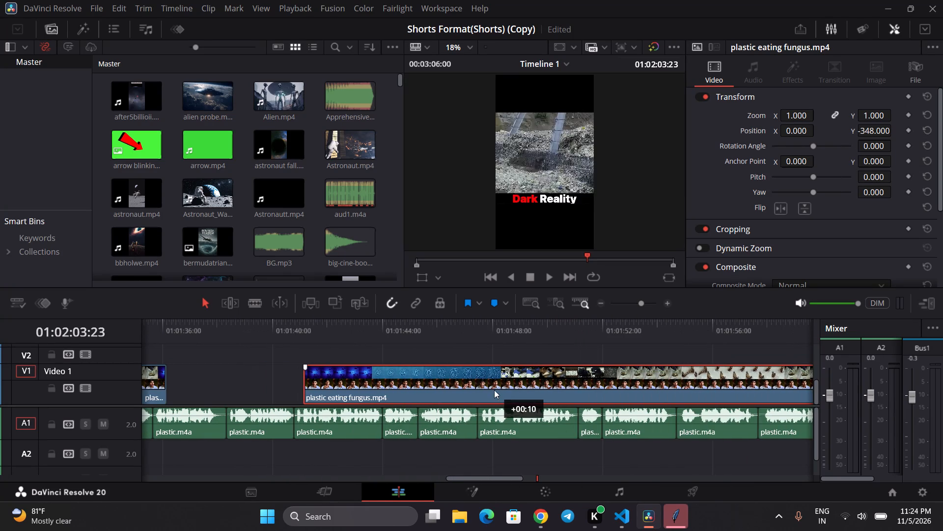
left_click_drag(494, 390, 473, 391)
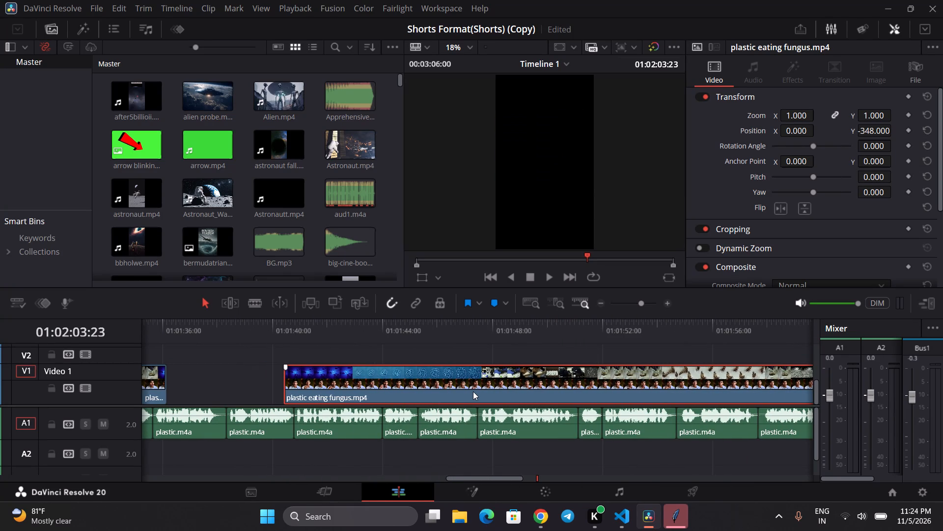
left_click_drag(472, 391, 478, 391)
left_click_drag(472, 389, 482, 393)
scroll(493, 391, "left", 3)
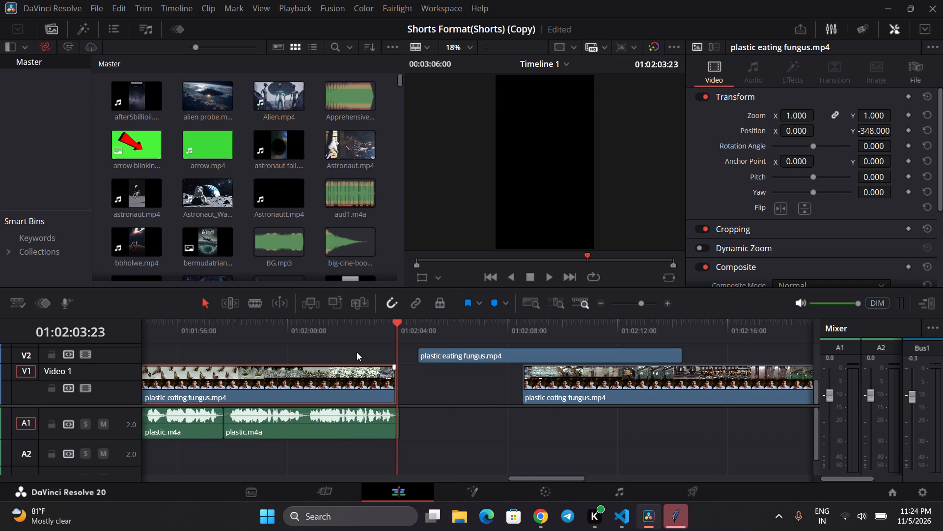
Split the long V1 clip at about 01:02:02:23 and delete the short piece after the cut.
left_click(257, 336)
left_click(251, 307)
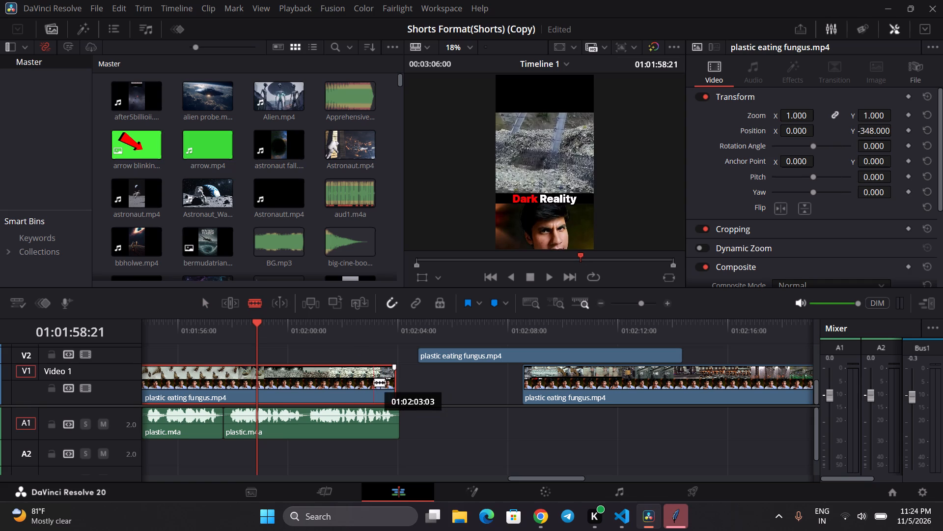
left_click(370, 382)
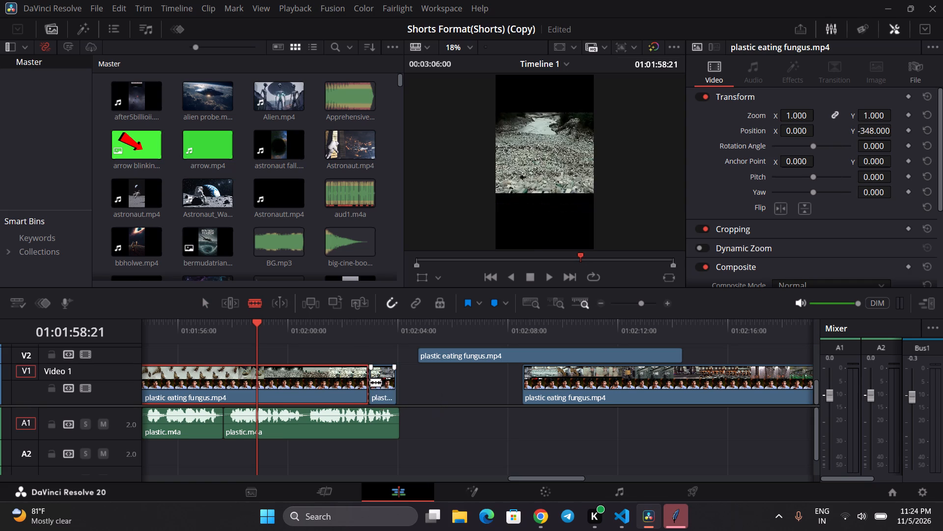
left_click(207, 305)
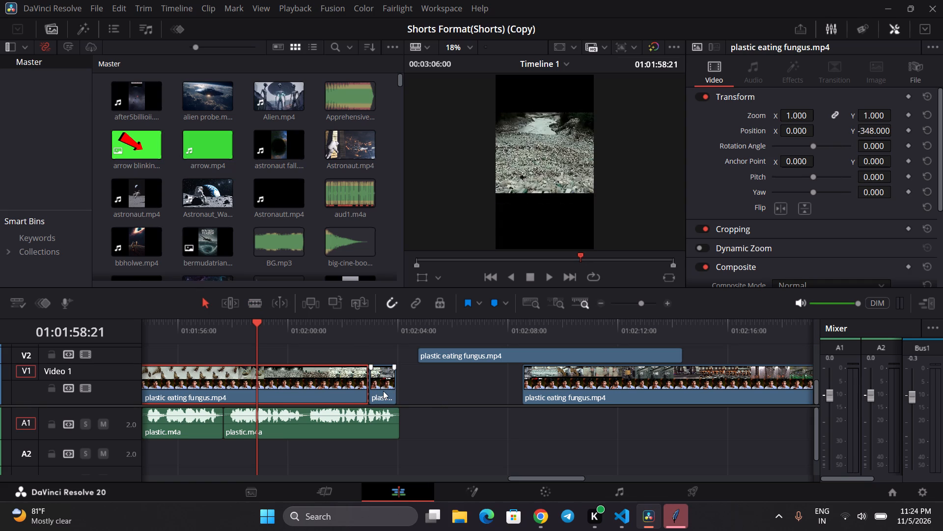
left_click(383, 391)
key("BackSpace")
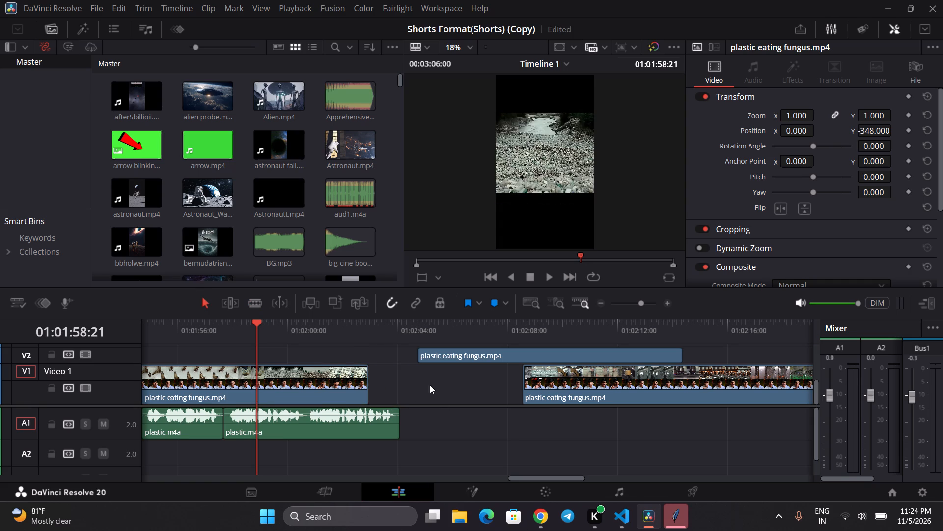
Move the V2 clip earlier so it starts at the end of the long V1 clip, about 01:02:02:23.
left_click_drag(457, 354, 414, 363)
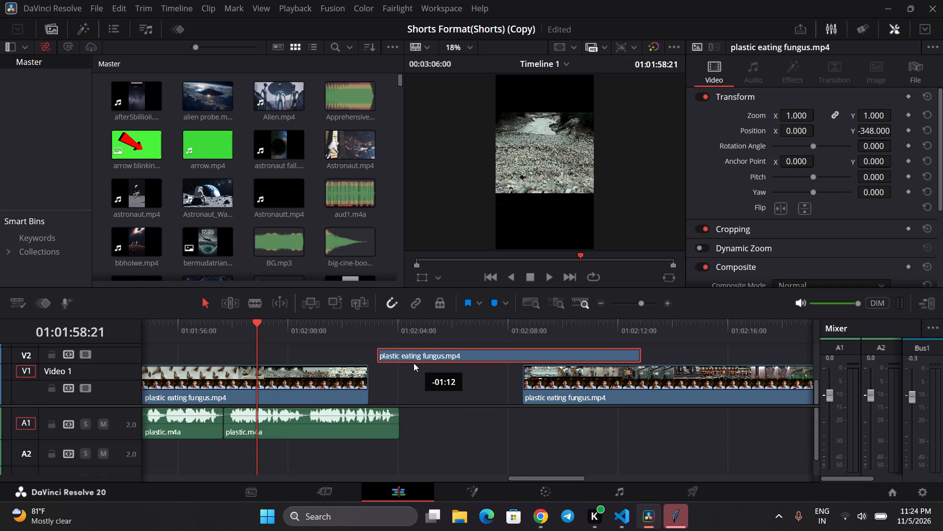
left_click_drag(414, 363, 409, 363)
Play the V2 clip from its start to the narration's end and split it at about 01:02:04:03.
left_click(365, 325)
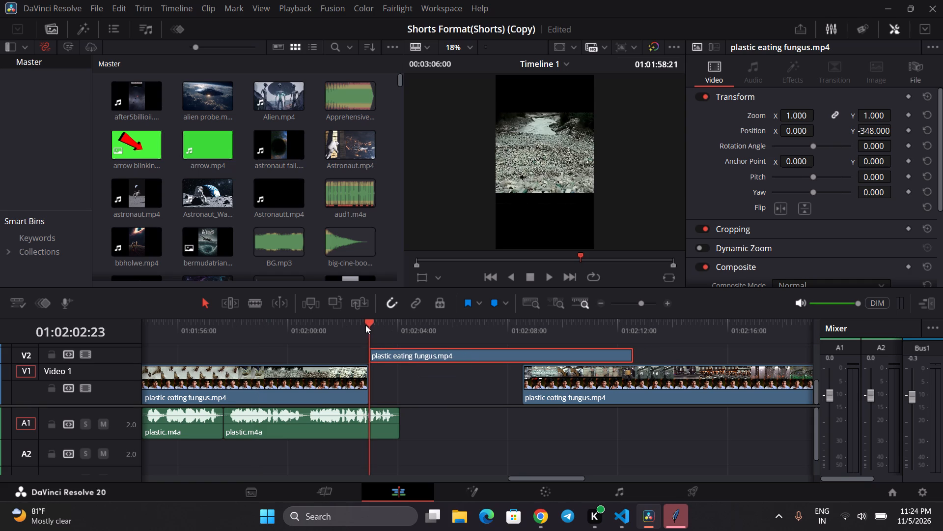
key("space")
key("space")
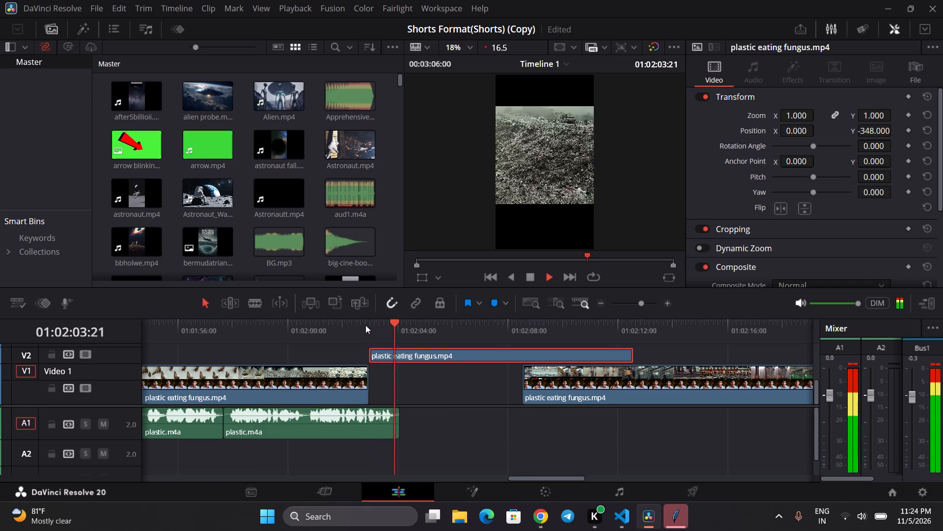
left_click(254, 297)
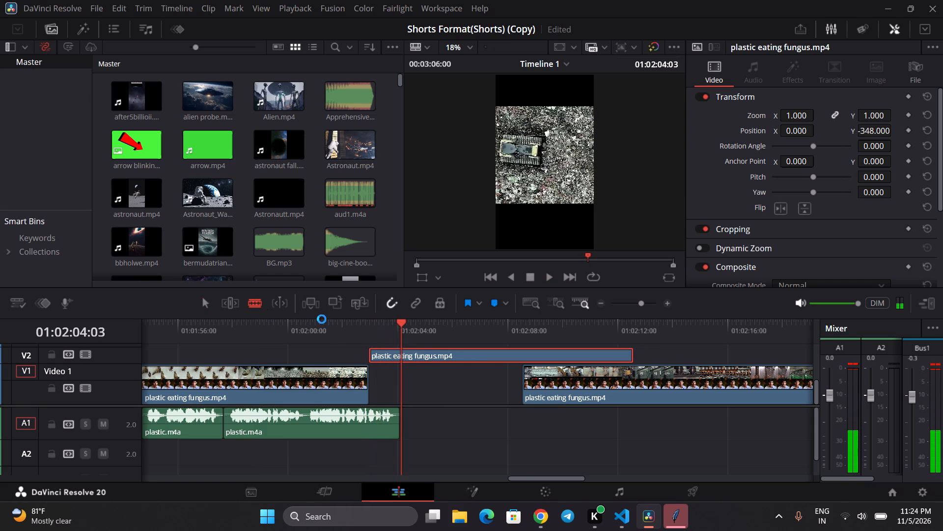
left_click(404, 353)
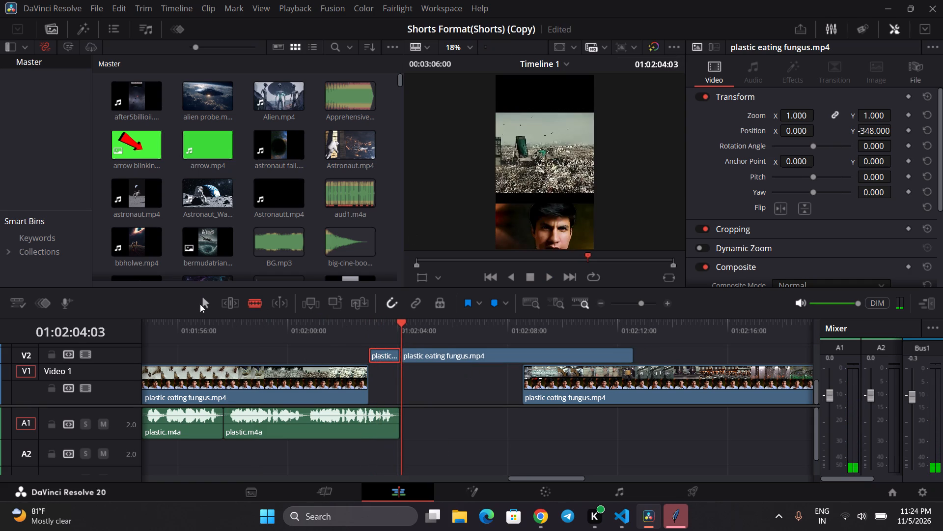
Move the short first V2 piece down to V1, directly after the long clip, filling the space up to the narration's end.
left_click(199, 303)
left_click_drag(386, 350, 388, 383)
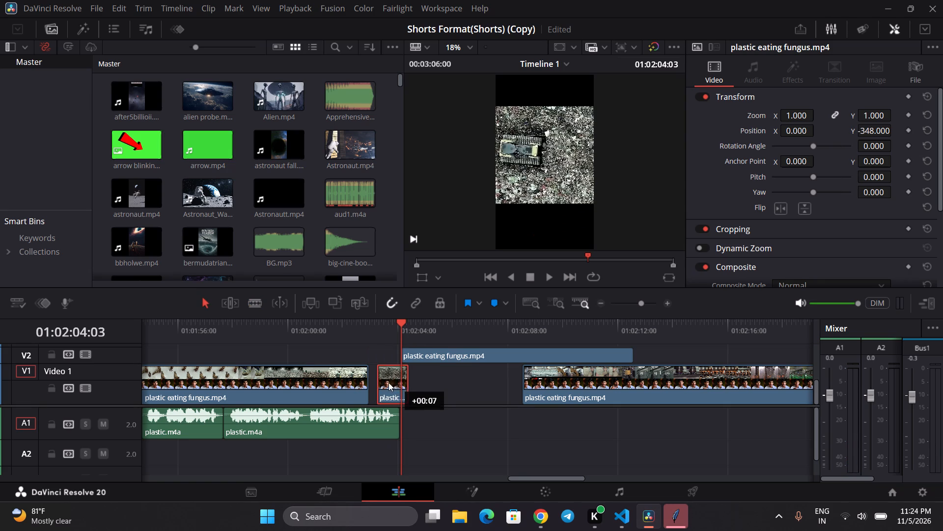
left_click_drag(388, 383, 388, 383)
left_click_drag(399, 383, 403, 385)
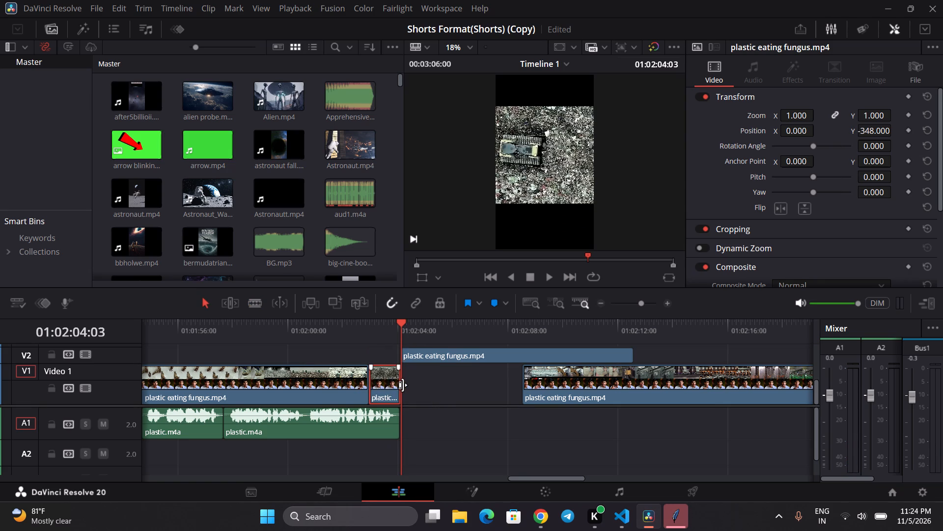
left_click_drag(403, 385, 404, 385)
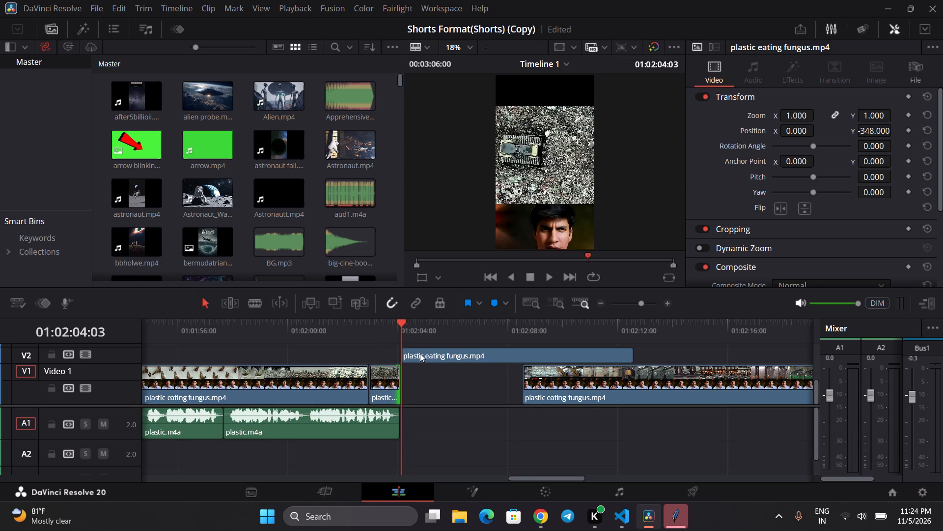
Play the V2 clip from the narration's end, split it at about 01:02:05:18 and delete the piece before the cut.
key("space")
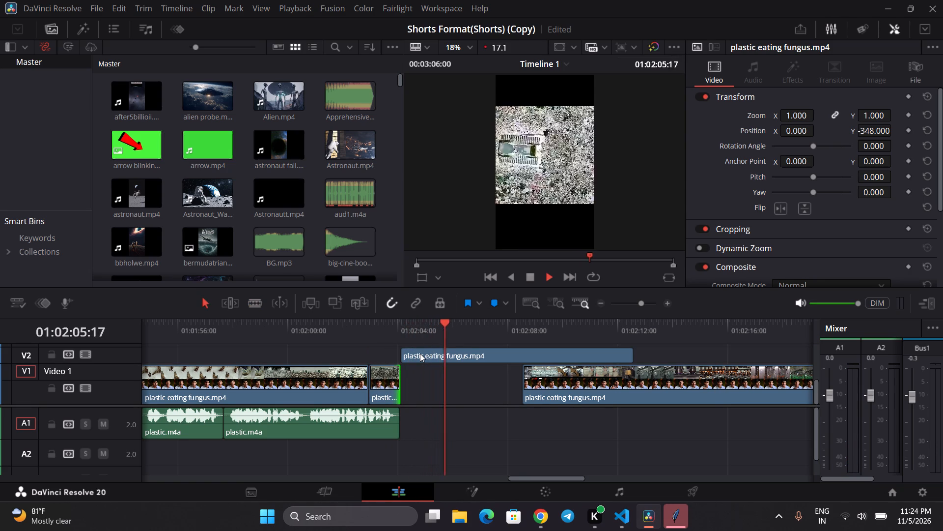
key("space")
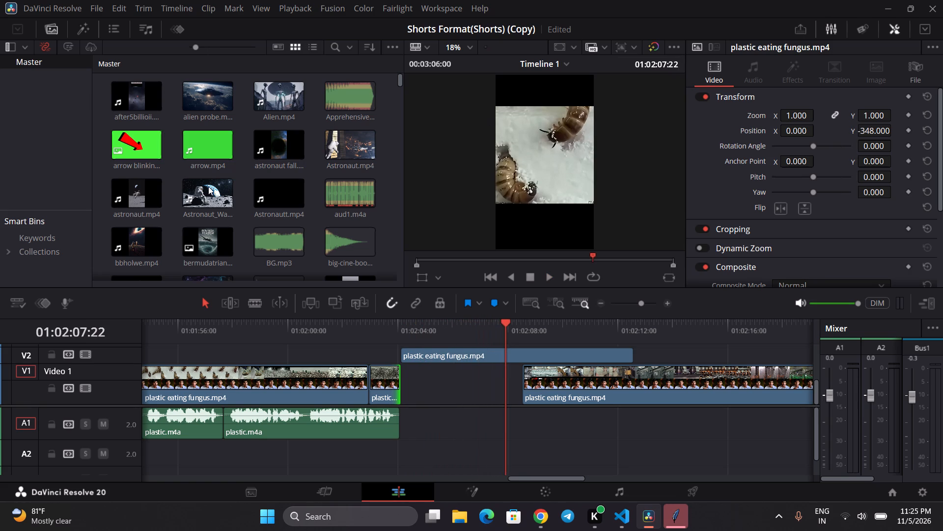
left_click(248, 297)
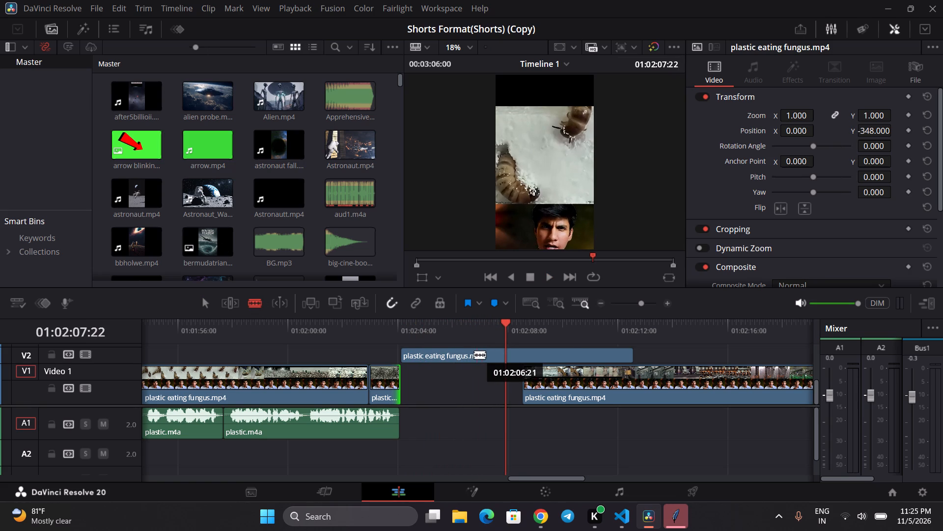
left_click(440, 361)
key("ctrl+z")
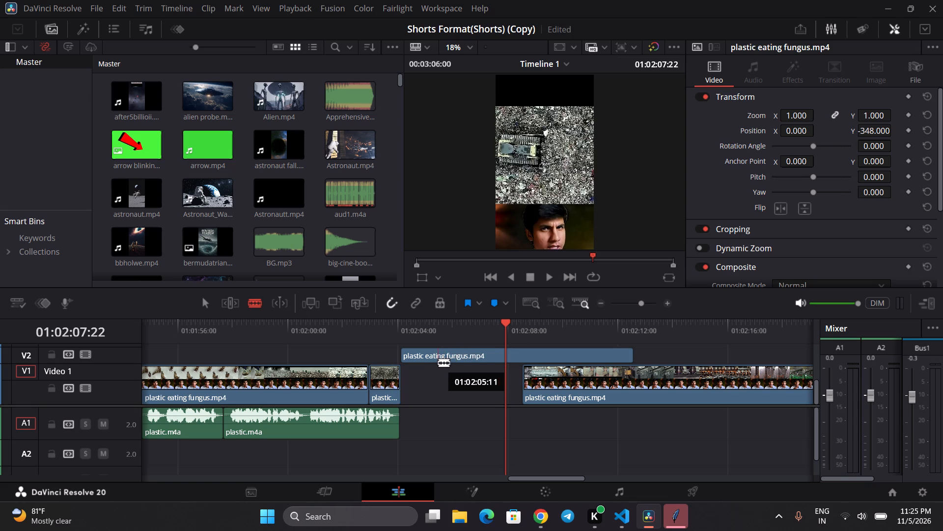
left_click(445, 362)
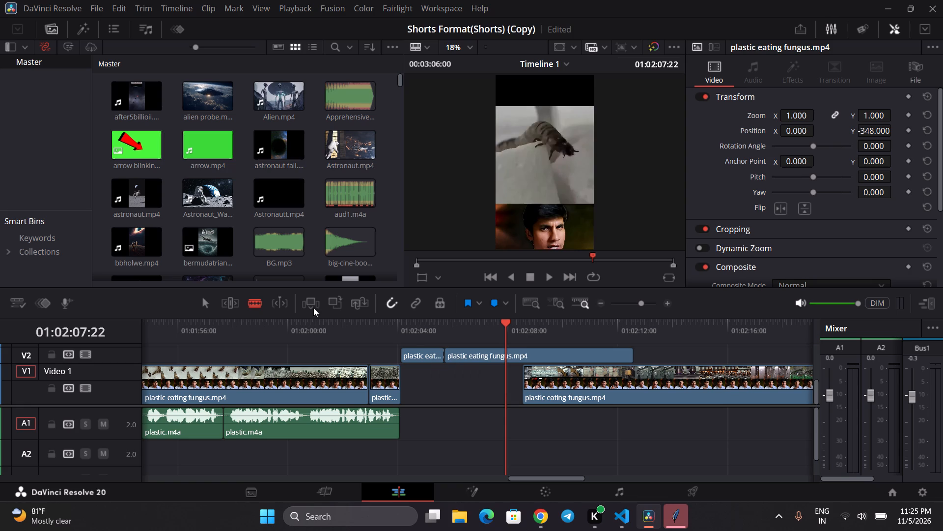
left_click(204, 301)
left_click(423, 353)
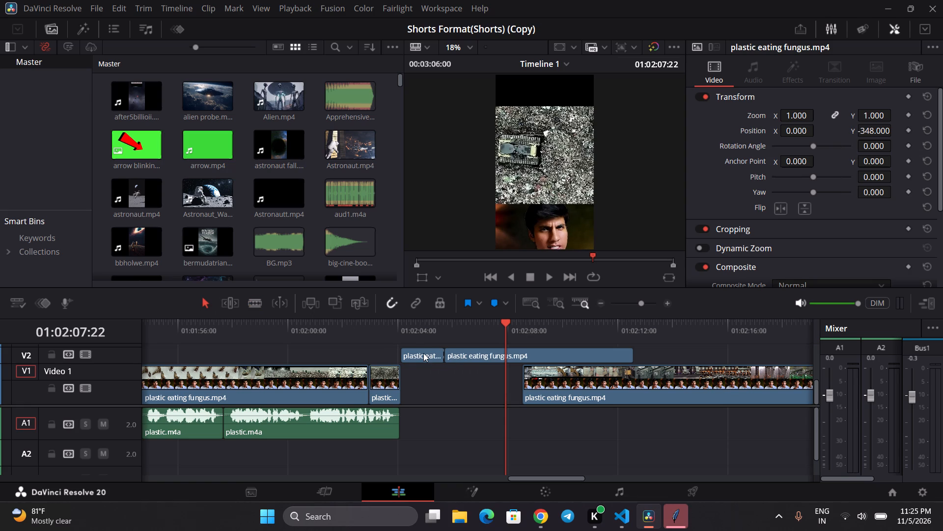
key("BackSpace")
Play back the V1 footage with its narration between about 01:01:54 and 01:02:01 to check how they match.
left_click(255, 303)
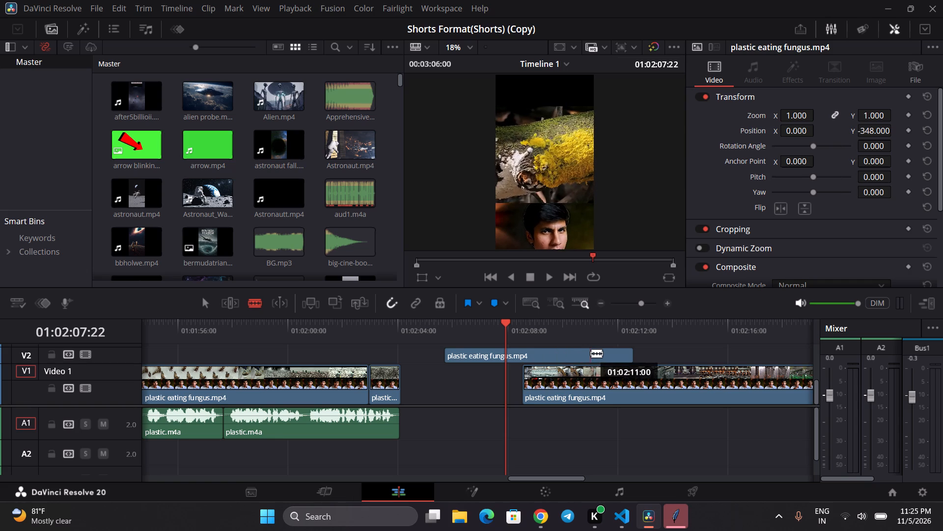
left_click(300, 333)
key("space")
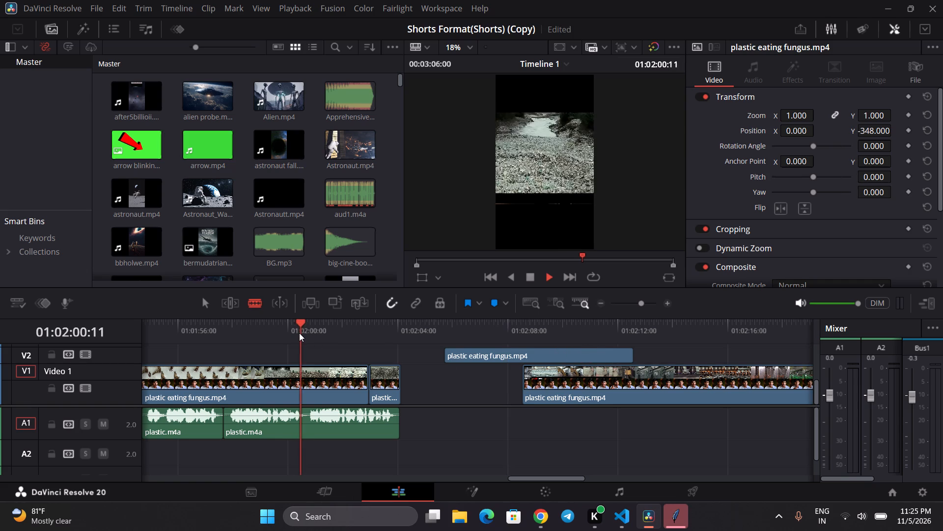
key("space")
left_click(219, 333)
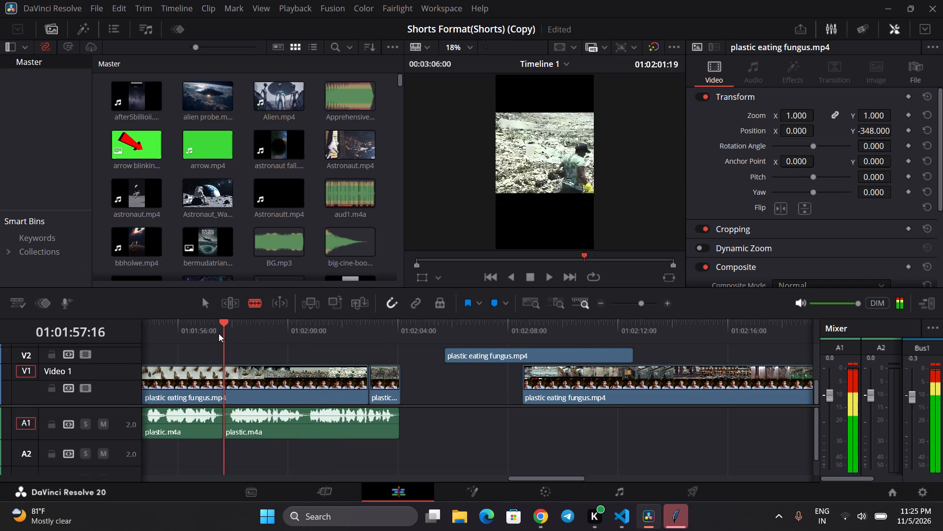
key("space")
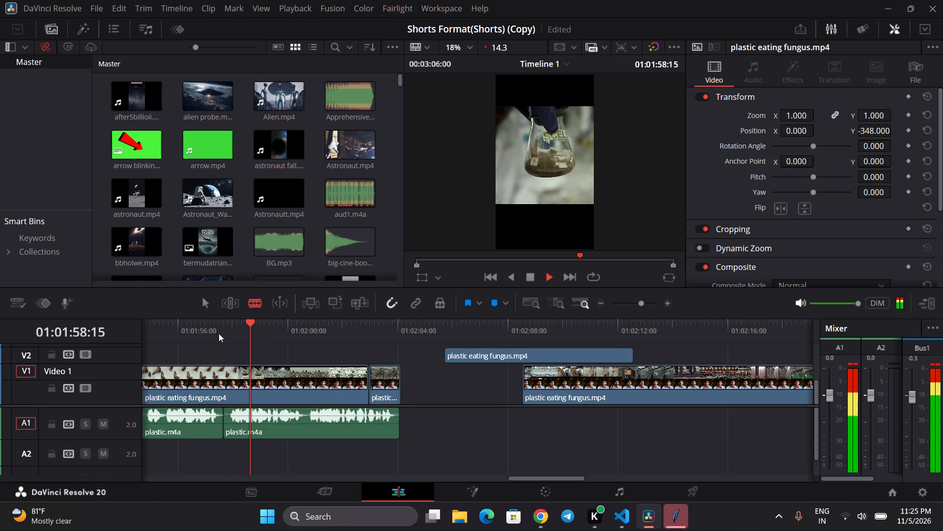
key("space")
scroll(242, 349, "right", 1)
left_click(231, 342)
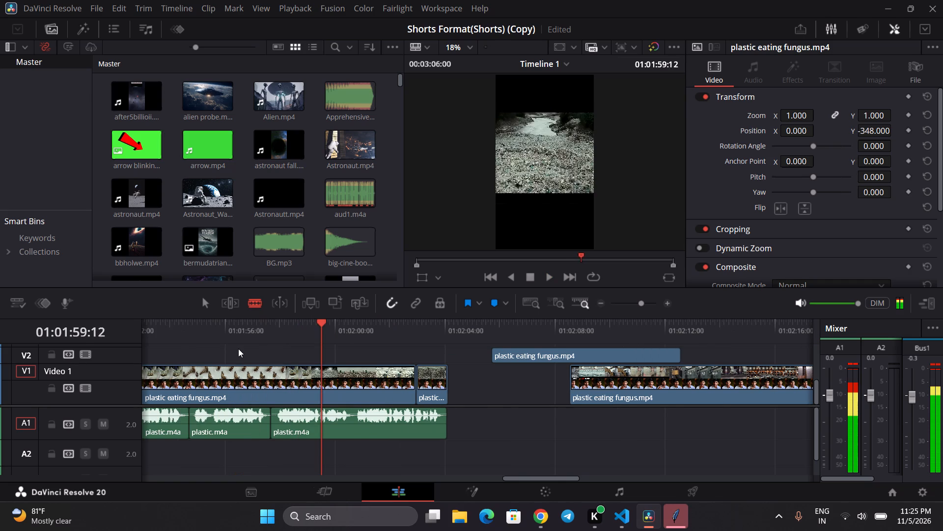
key("space")
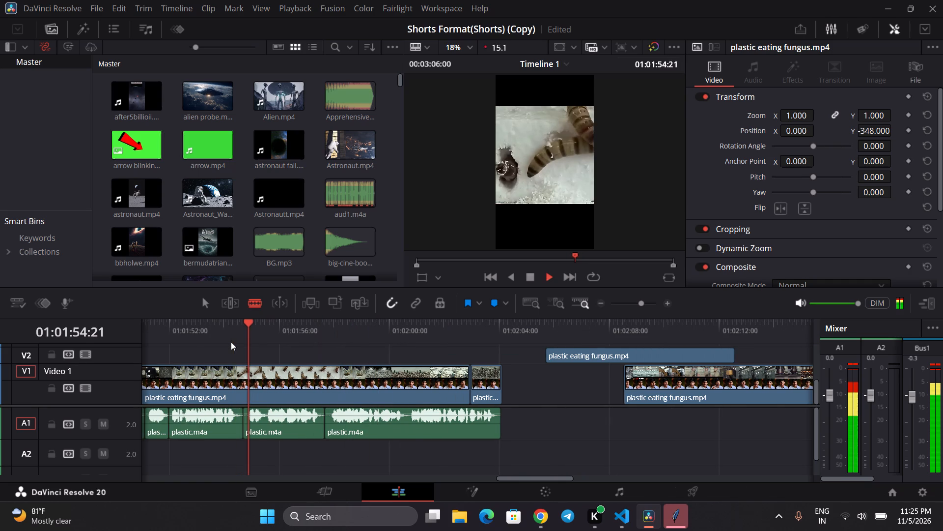
key("space")
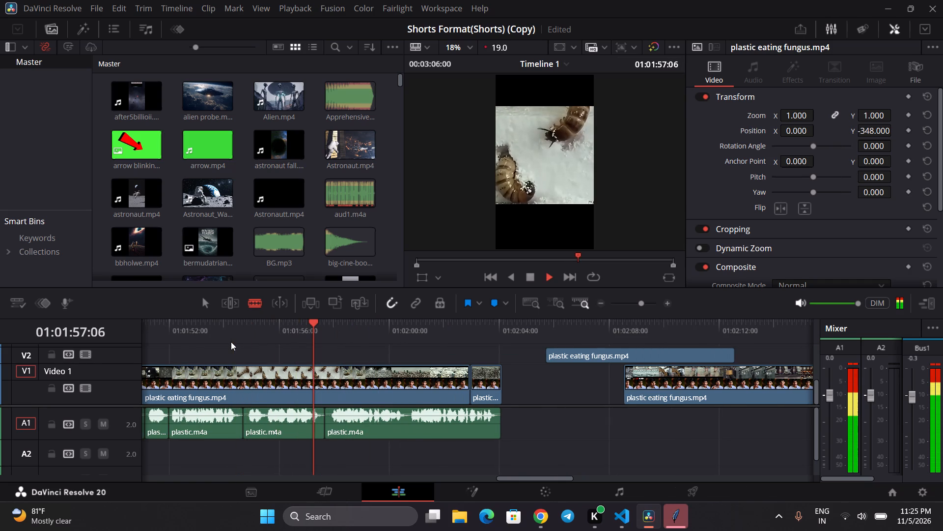
key("space")
key("space")
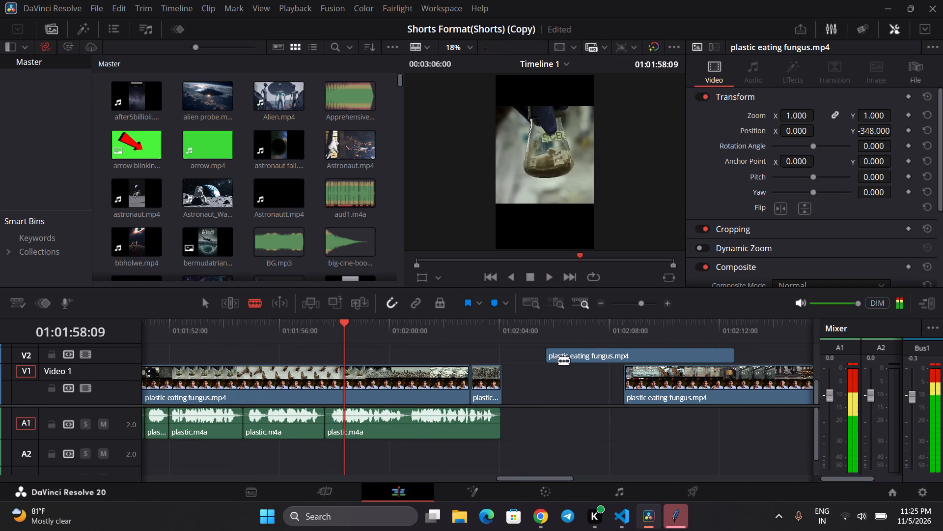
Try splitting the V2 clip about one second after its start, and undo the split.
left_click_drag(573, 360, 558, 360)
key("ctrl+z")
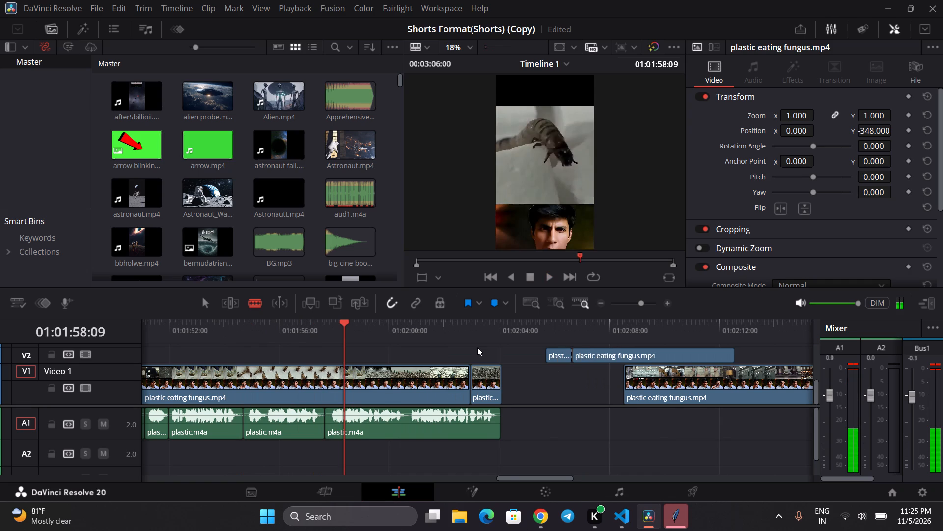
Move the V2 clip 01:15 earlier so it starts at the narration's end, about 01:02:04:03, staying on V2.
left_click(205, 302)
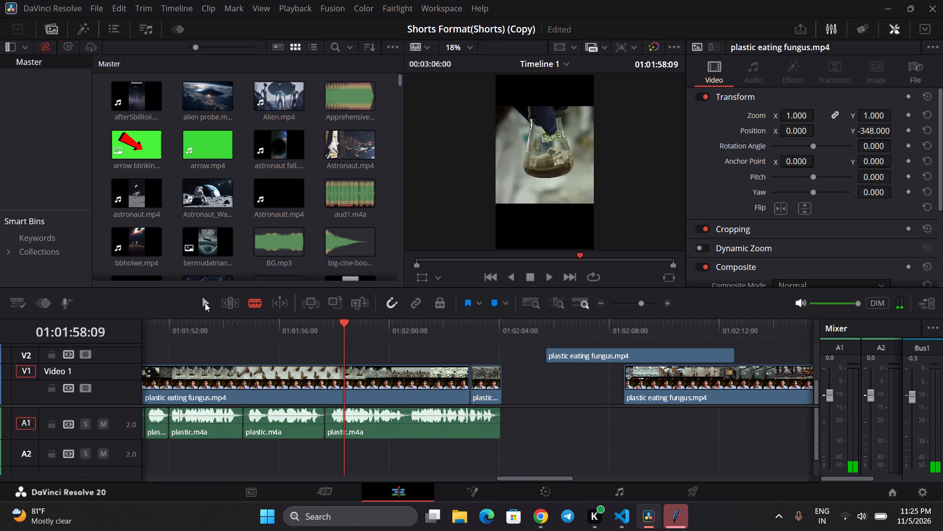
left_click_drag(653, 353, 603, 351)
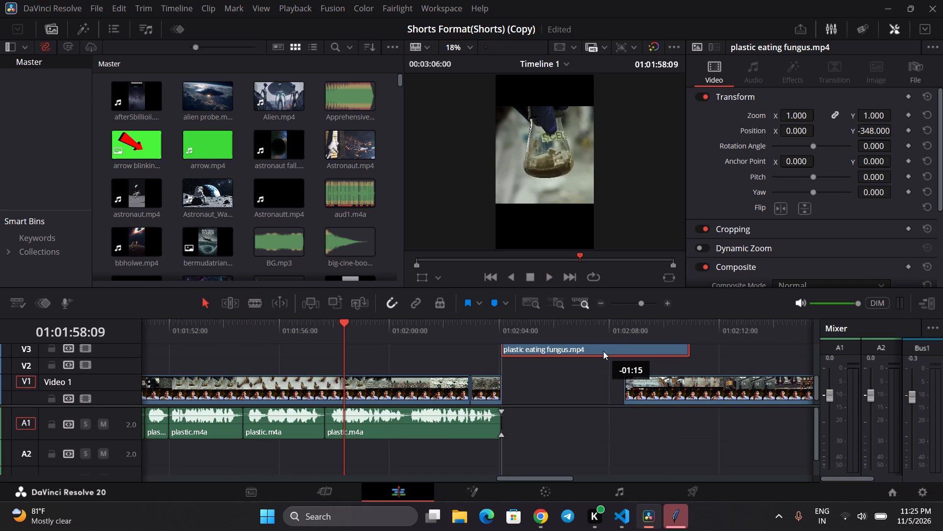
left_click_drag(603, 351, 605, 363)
Play the start of the V2 clip and trim its end so the clip is about 5 seconds long.
left_click(502, 326)
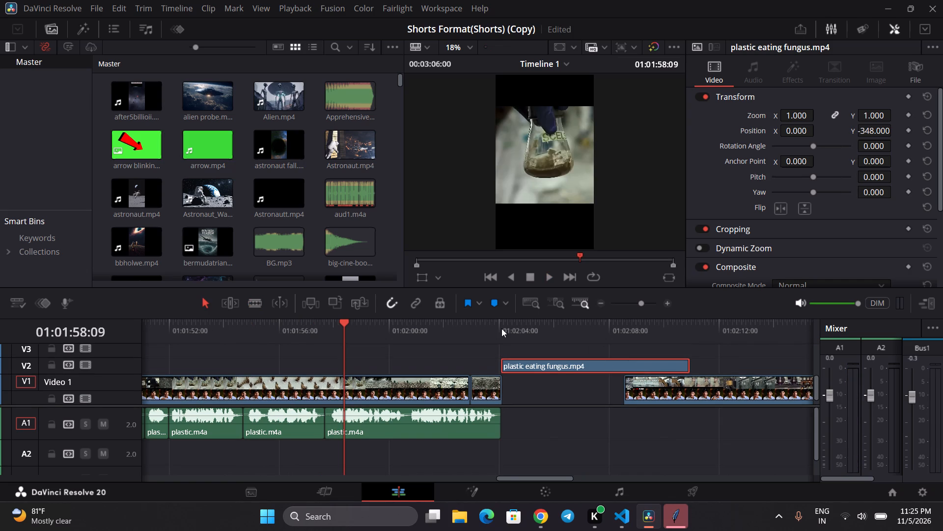
key("space")
key("space")
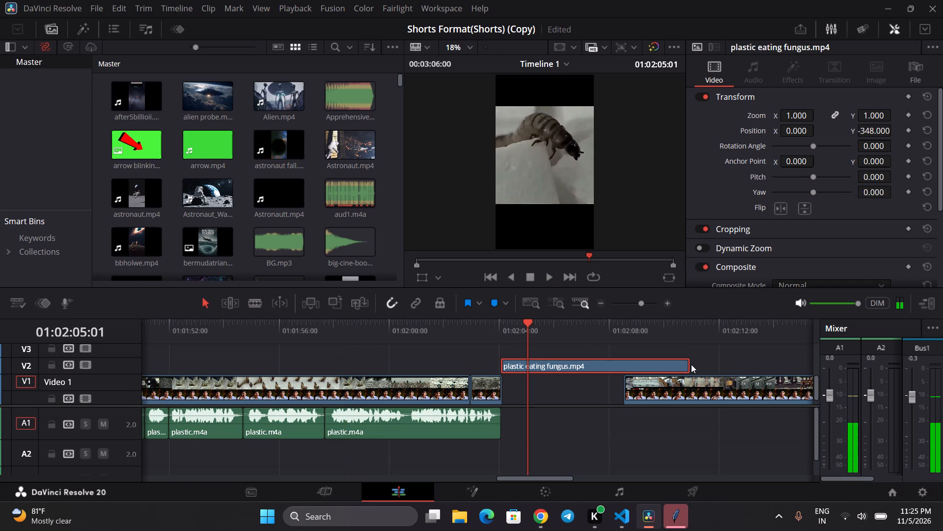
left_click_drag(688, 365, 636, 366)
Move the shortened V2 clip back over the empty V1 gap, starting where the preceding V1 clip ends, about 01:01:36.
scroll(606, 362, "right", 1)
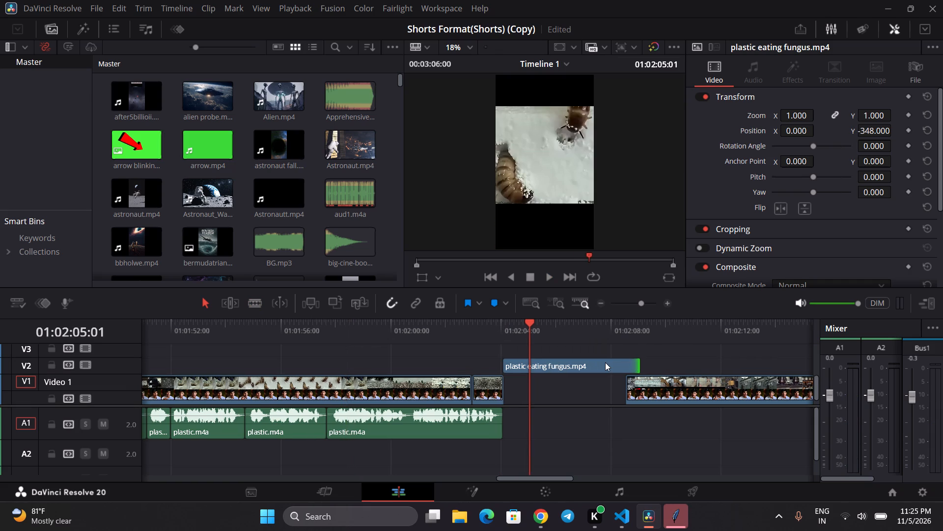
scroll(605, 362, "right", 2)
left_click_drag(650, 363, 572, 363)
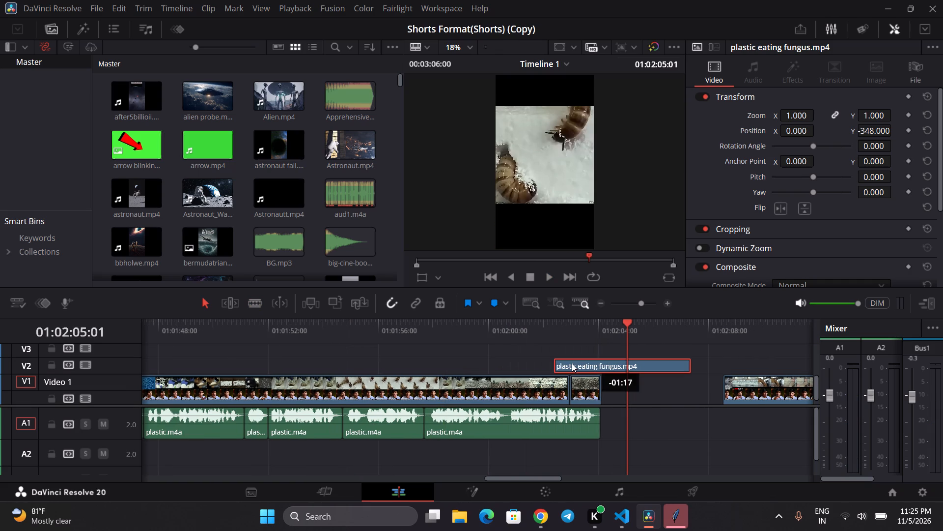
left_click_drag(572, 363, 277, 374)
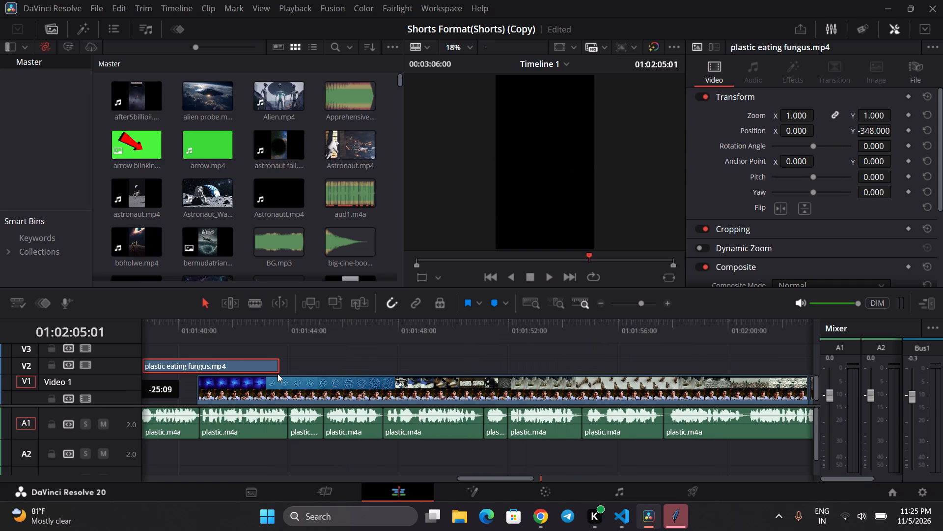
left_click_drag(277, 374, 496, 368)
Play the V2 clip over the gap against the narration and trim its end to about 01:01:40:14.
left_click(403, 337)
key("space")
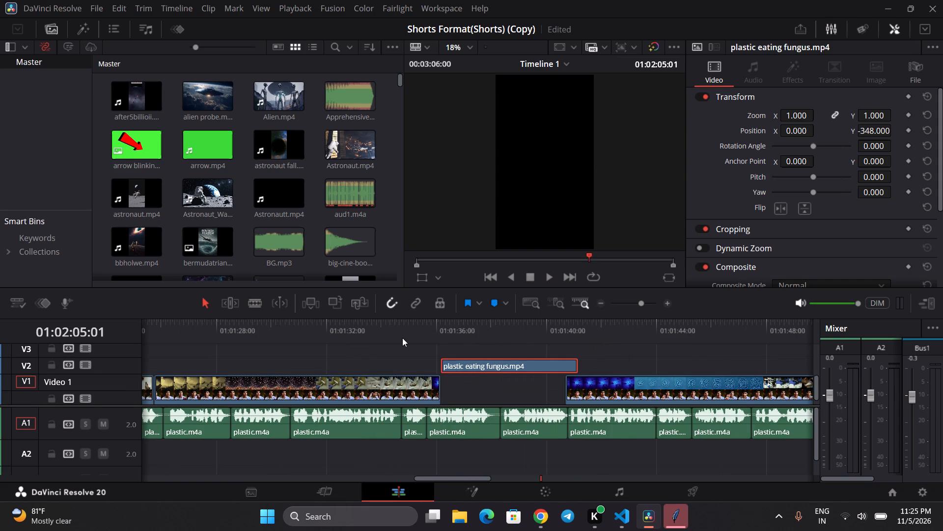
key("space")
key("space")
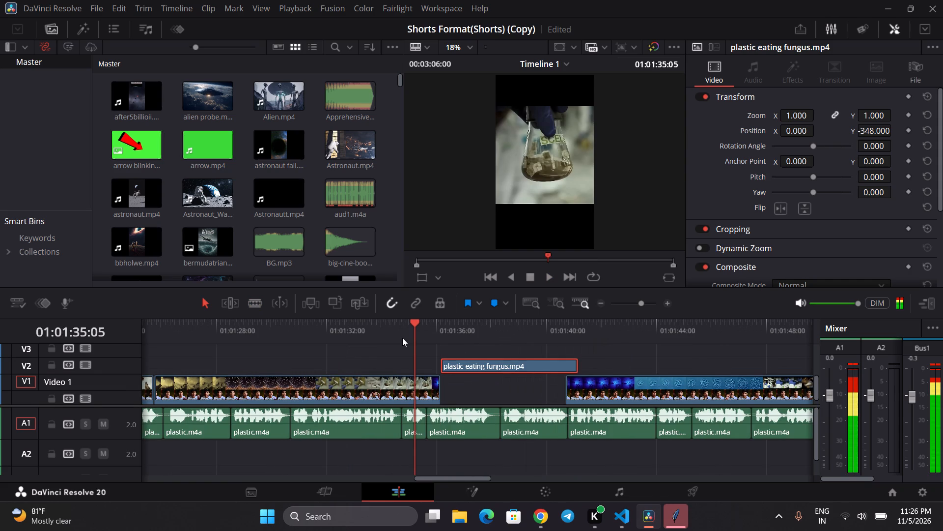
key("space")
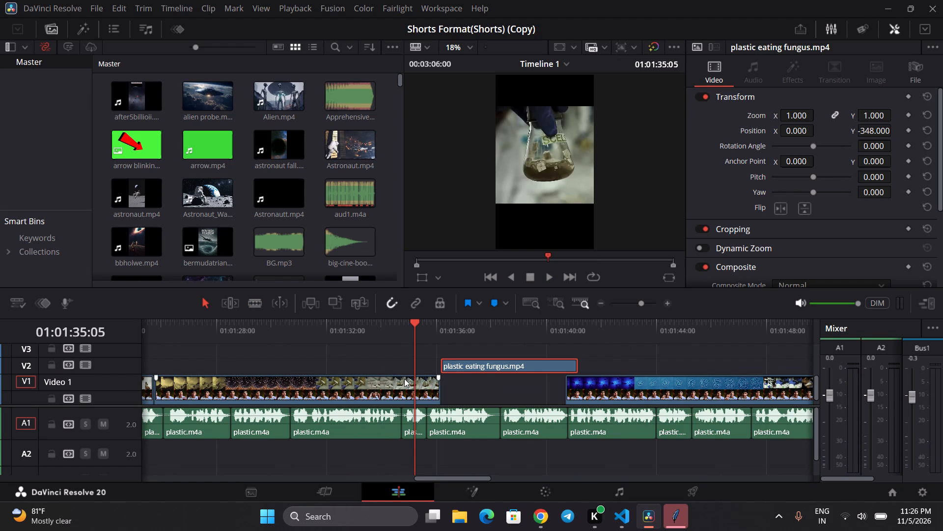
key("space")
key("space")
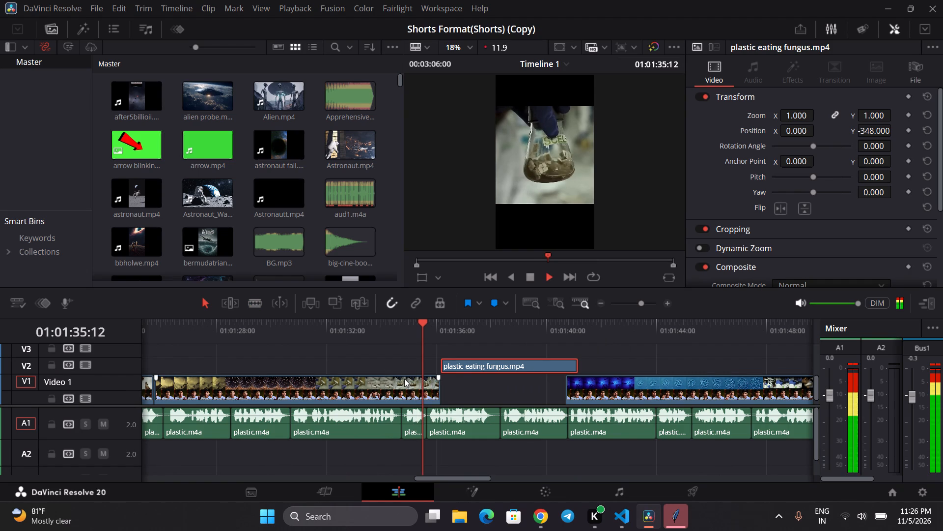
key("space")
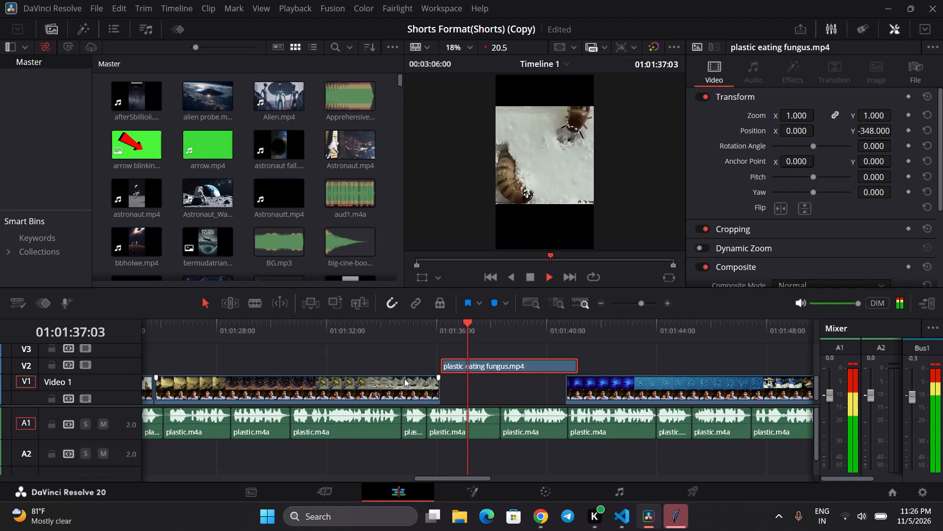
key("space")
key("space")
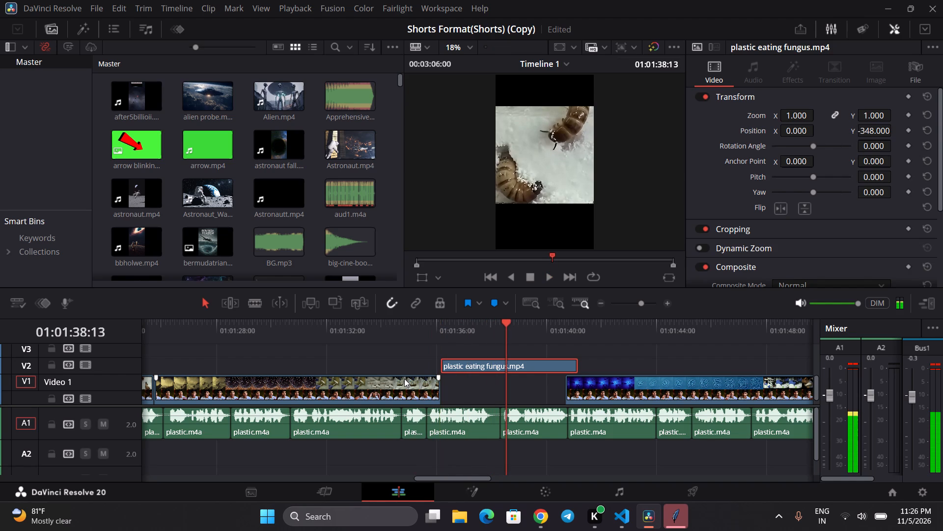
key("space")
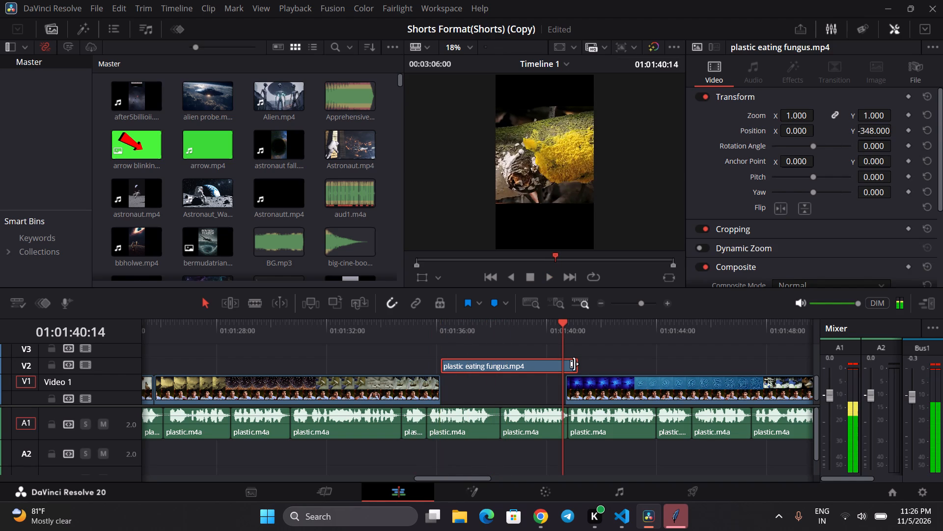
left_click_drag(576, 364, 564, 364)
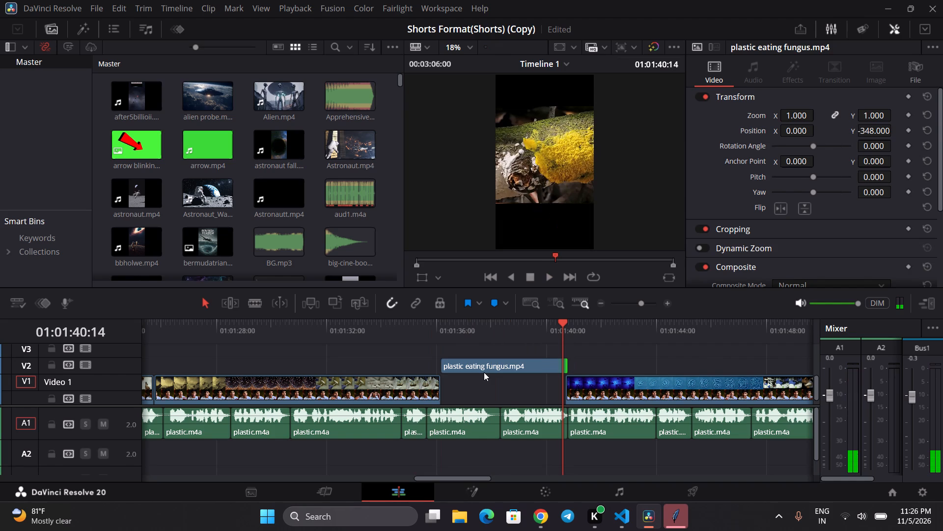
left_click(479, 366)
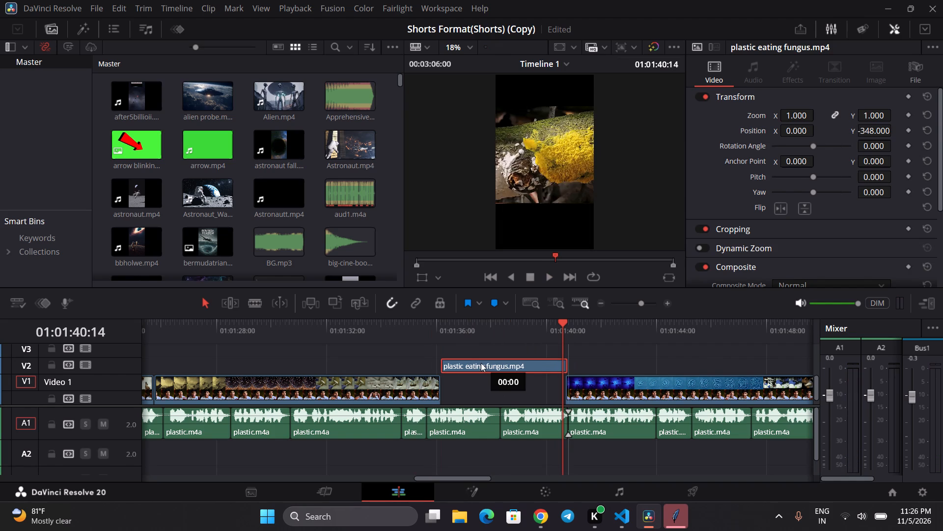
left_click(564, 361)
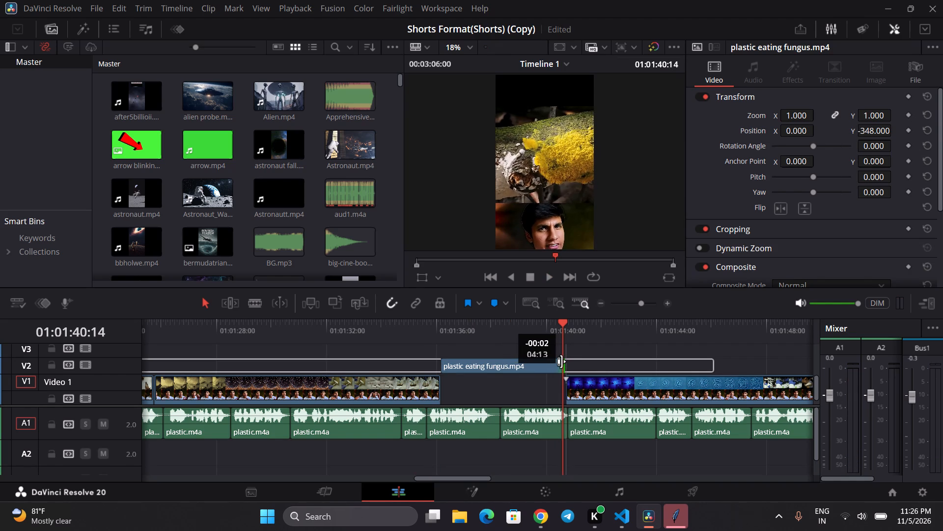
left_click_drag(440, 366, 444, 366)
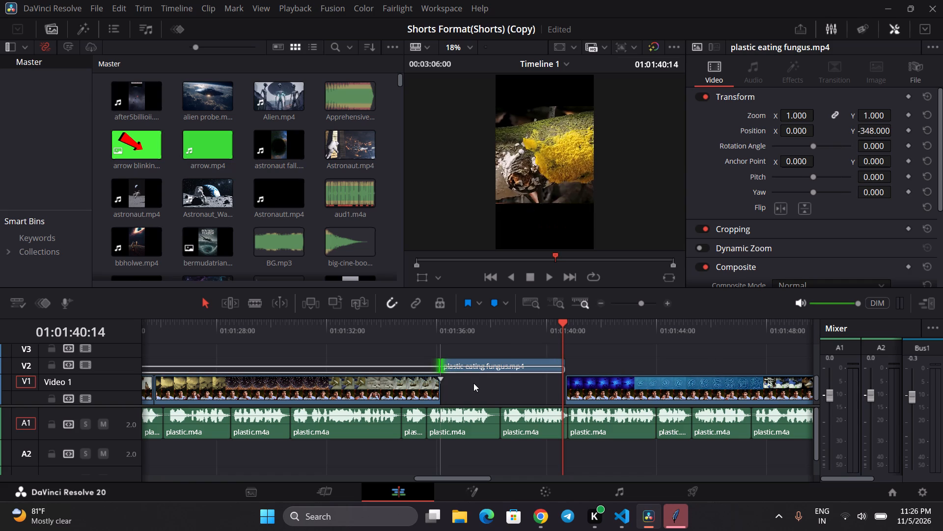
Move the trimmed V2 clip down to V1 to fill the gap between about 01:01:36 and 01:01:40:14.
left_click(474, 385)
left_click_drag(473, 366, 473, 372)
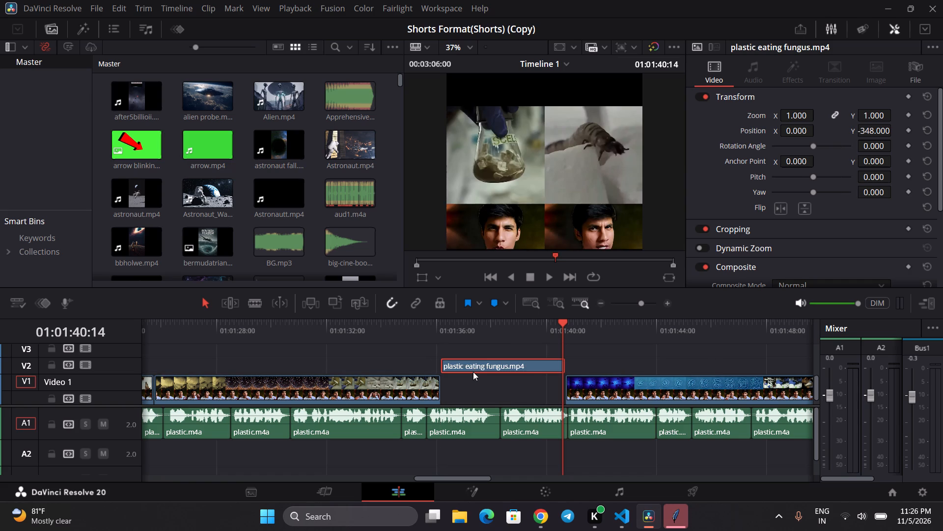
left_click_drag(473, 372, 472, 379)
left_click(480, 349)
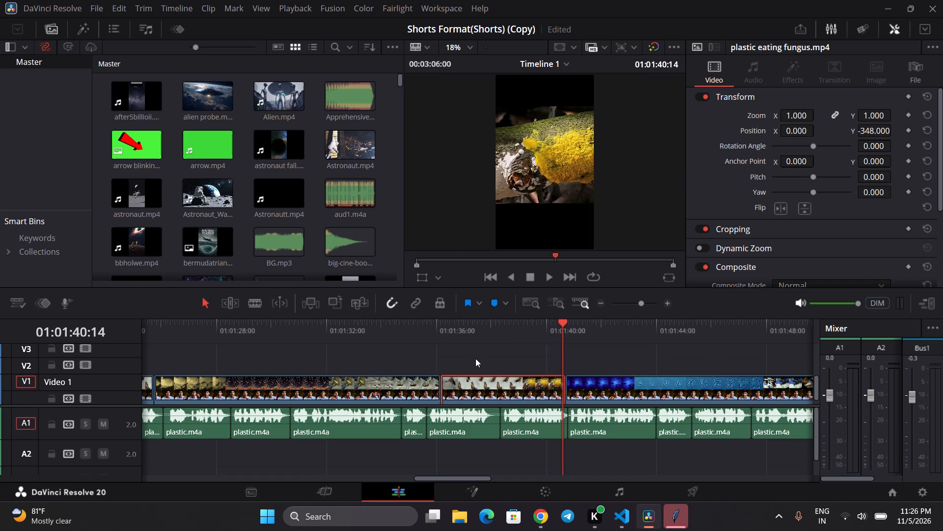
Return the playhead to the start of the first plastic eating fungus clip on V1, at 01:00:54:17.
left_click(482, 332)
scroll(460, 368, "right", 3)
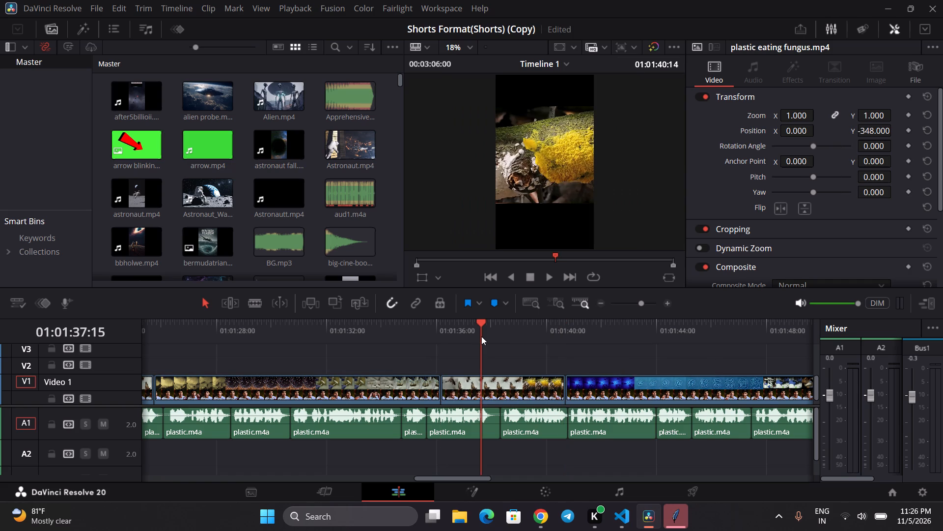
scroll(429, 372, "down", 1)
scroll(424, 376, "right", 3)
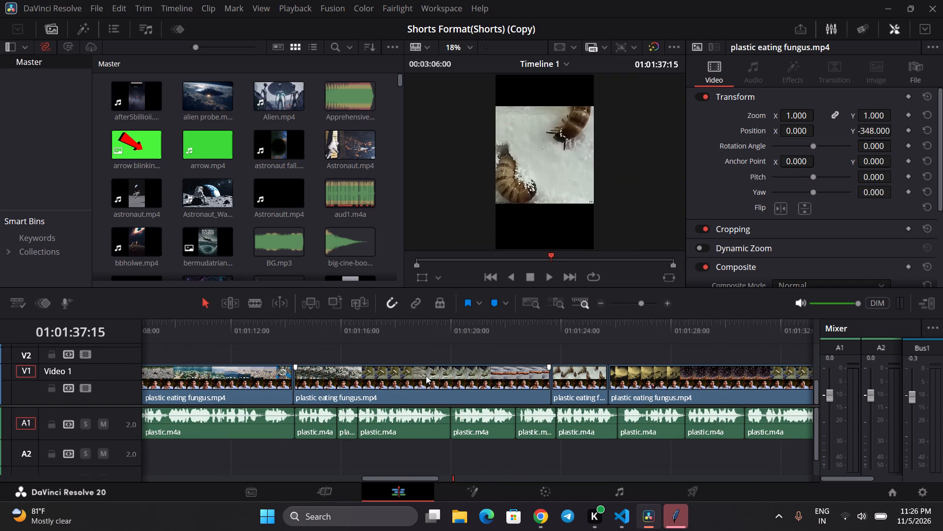
scroll(420, 373, "right", 2)
left_click(376, 336)
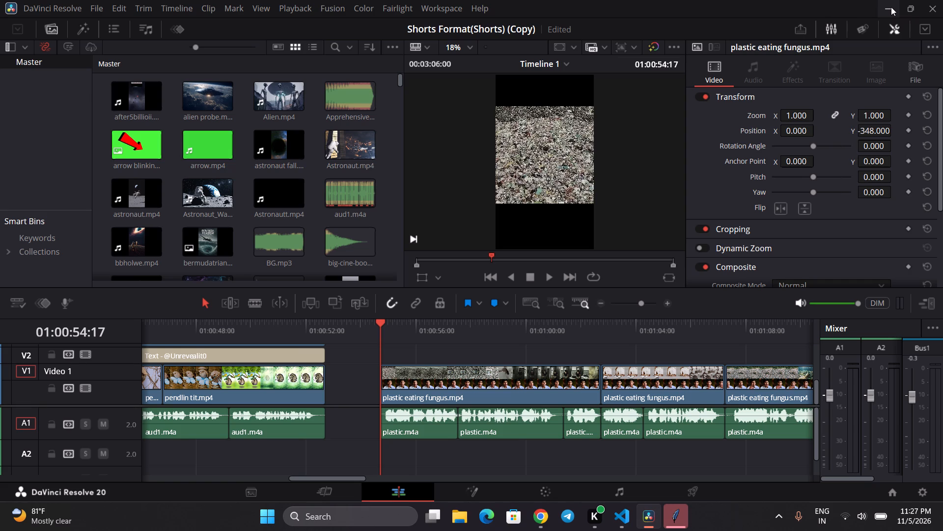
Open the Windows quick settings with the Wi-Fi, Bluetooth and volume controls.
left_click(854, 512)
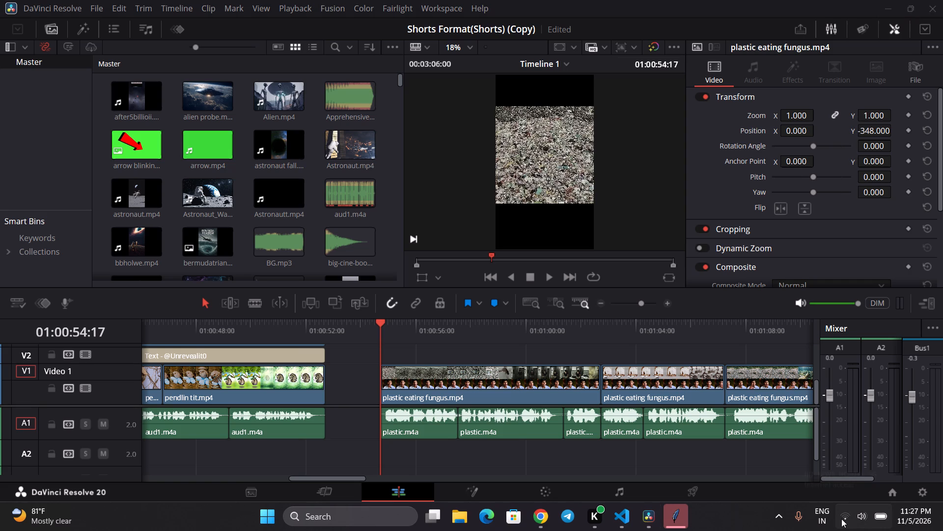
left_click(843, 521)
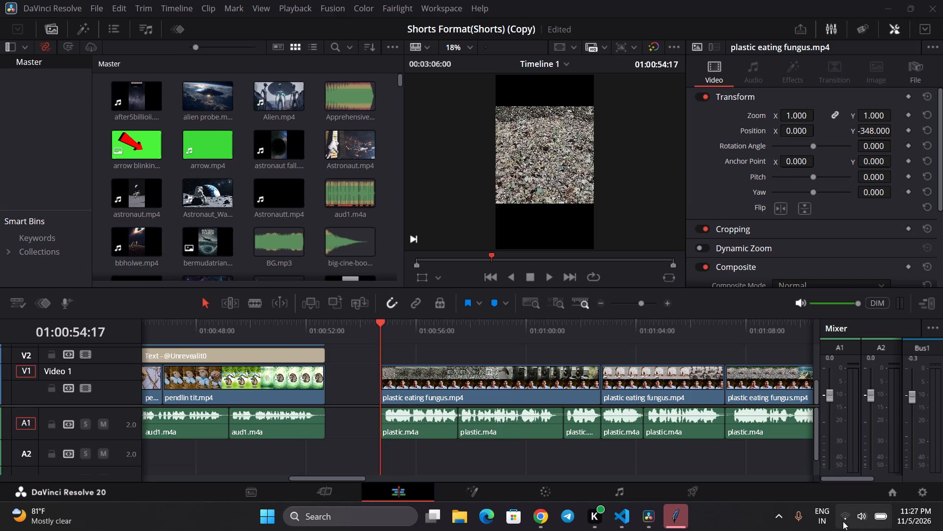
left_click(843, 521)
left_click(843, 521)
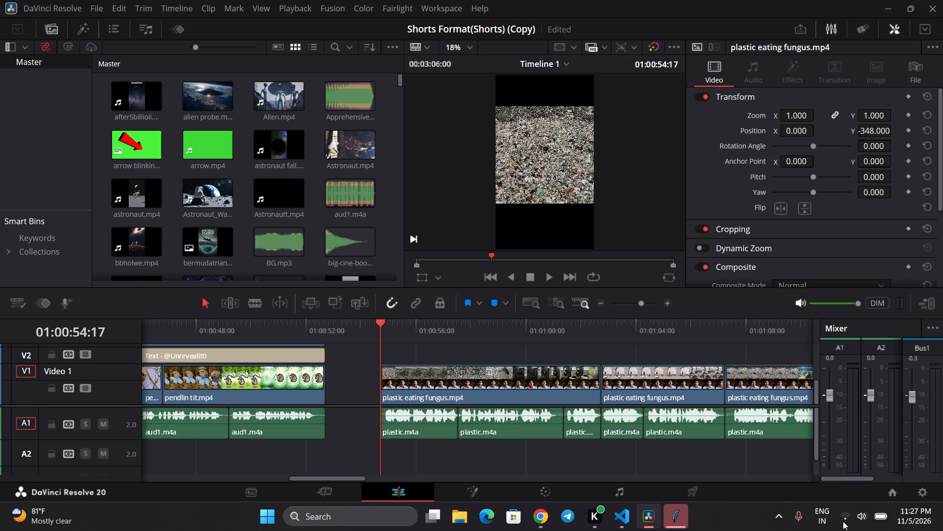
left_click(840, 516)
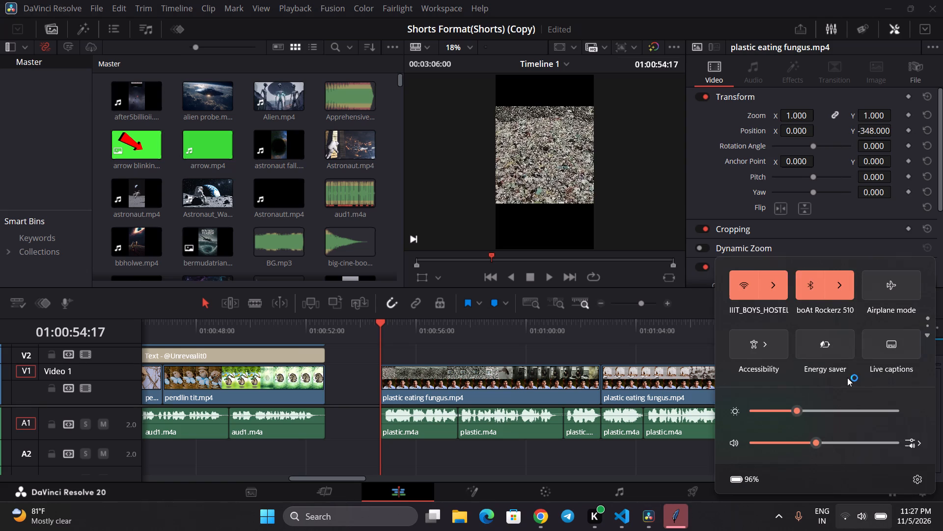